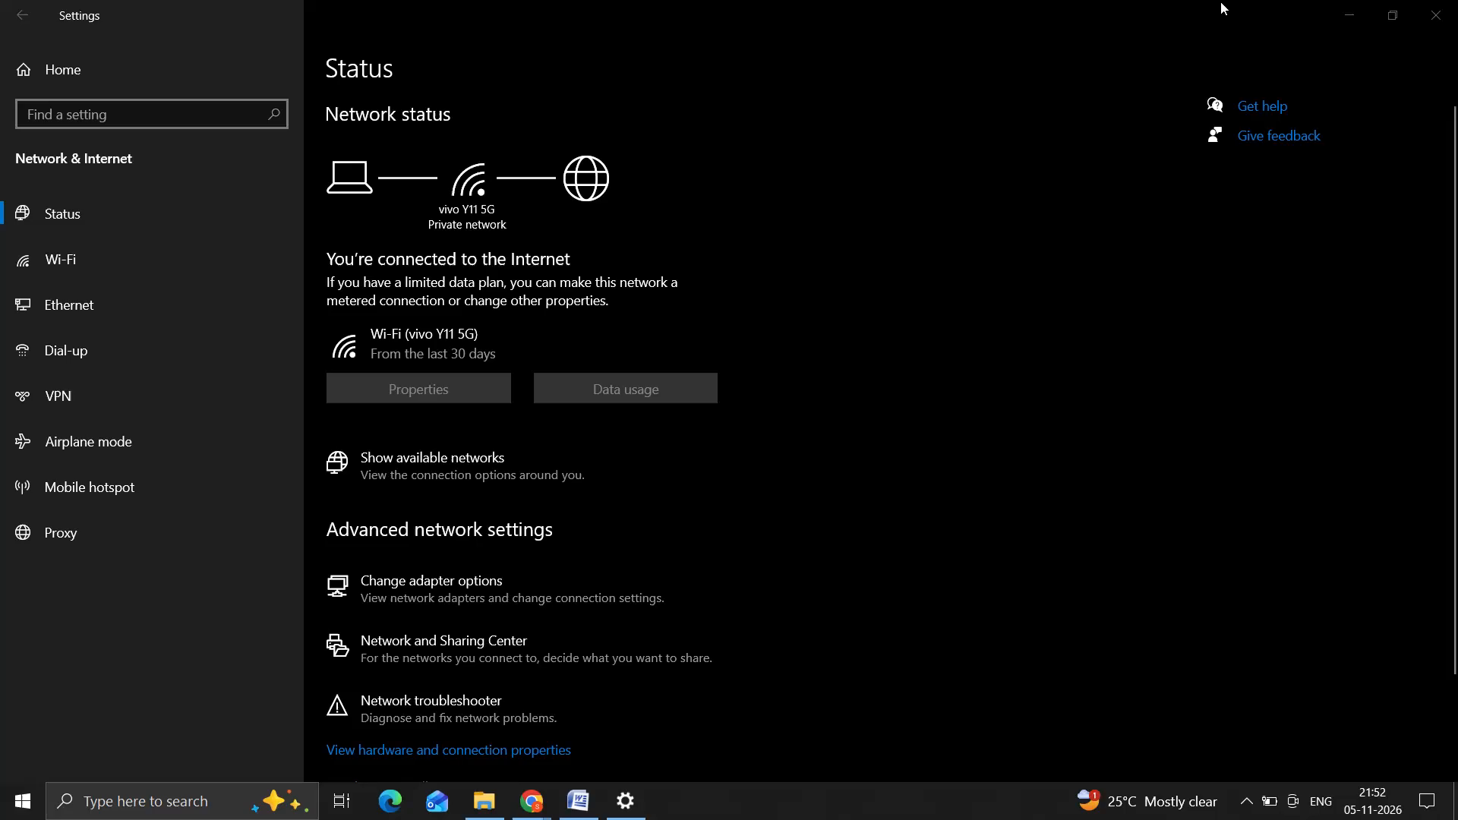
Switch to Word and convert the selected Table 6.3 content to a one-column table, separated at tabs and AutoFit to window.
left_click(1355, 11)
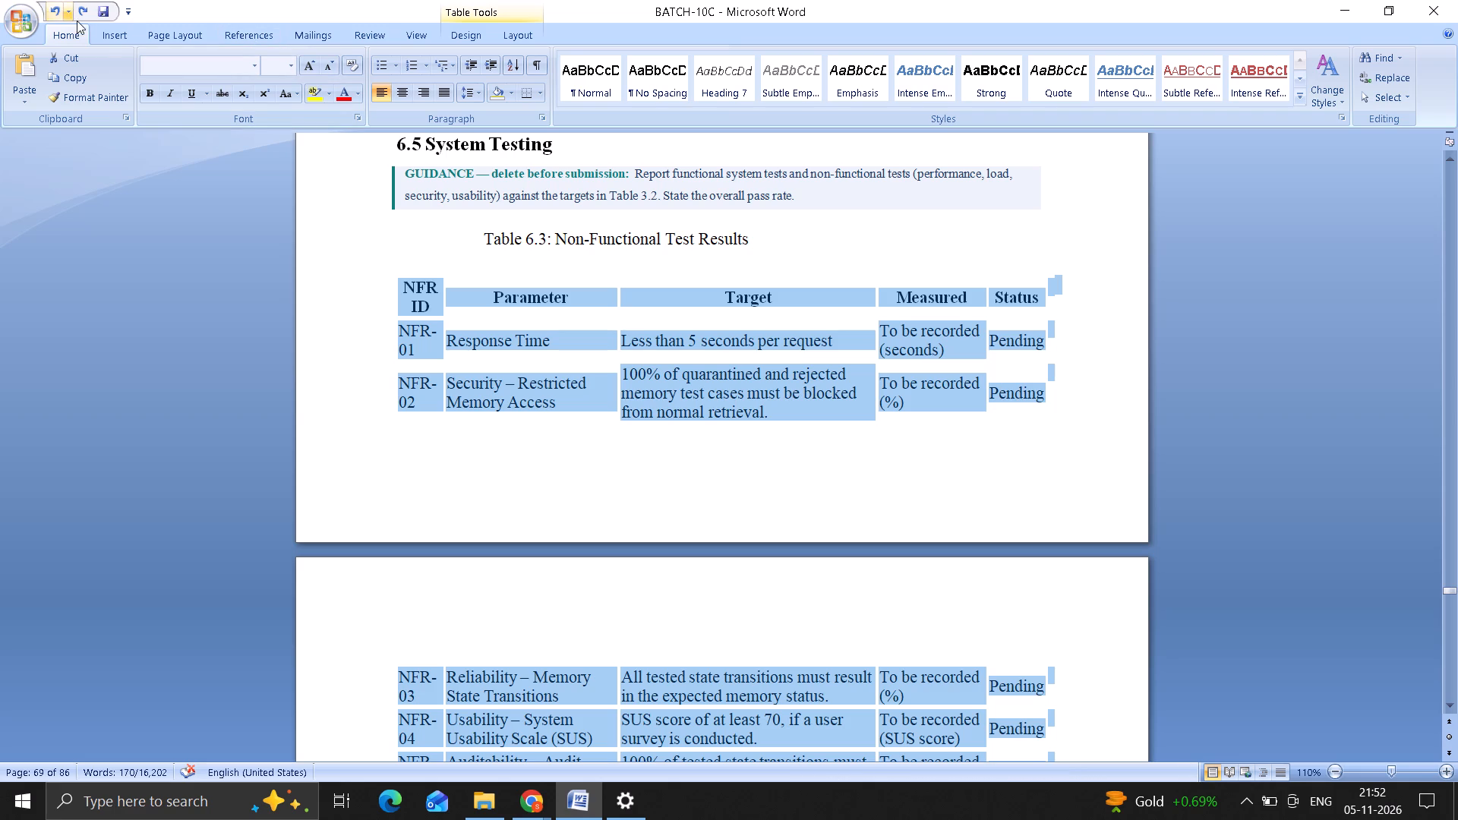
left_click(102, 36)
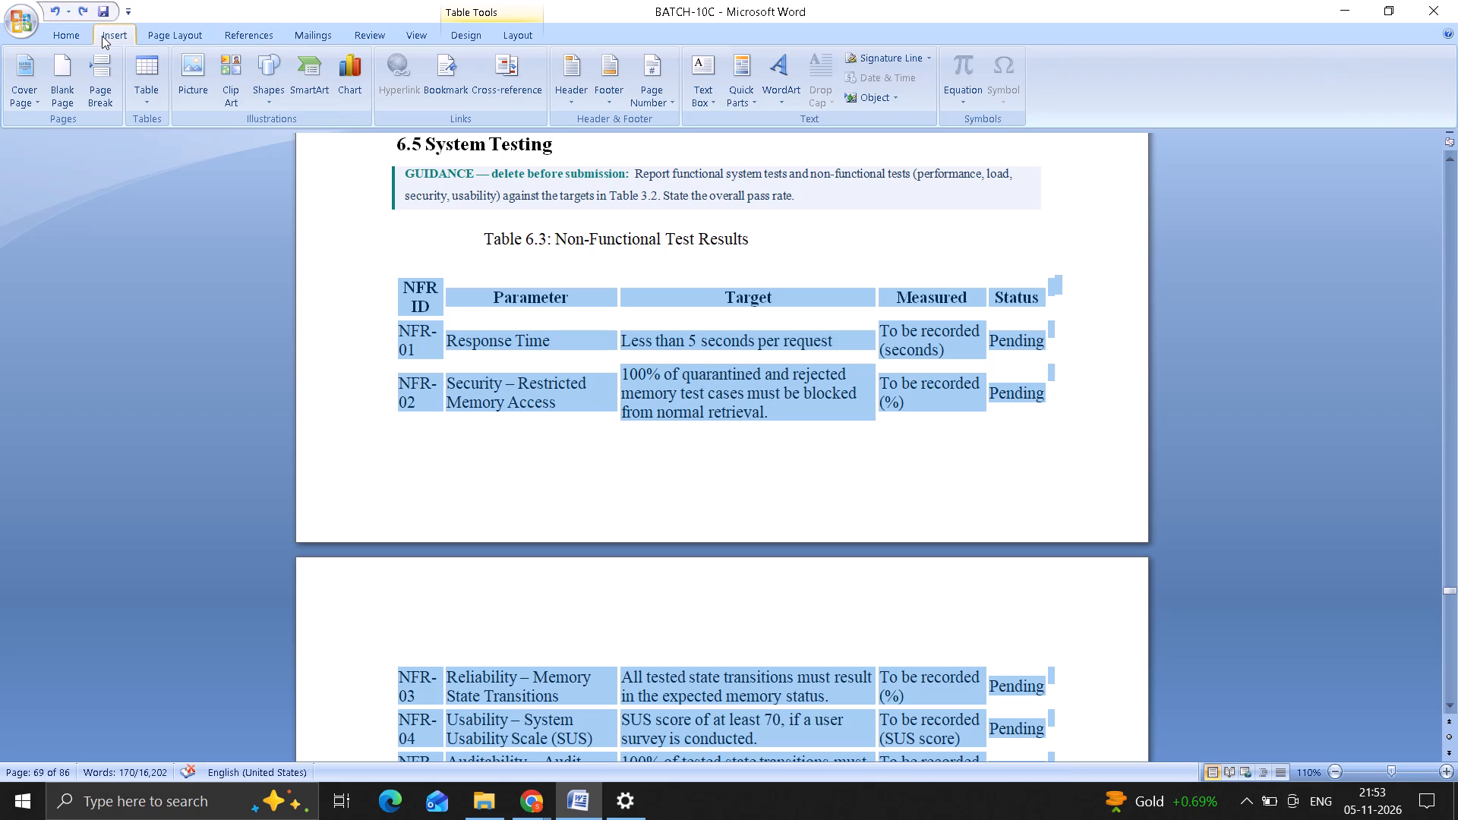
left_click(144, 96)
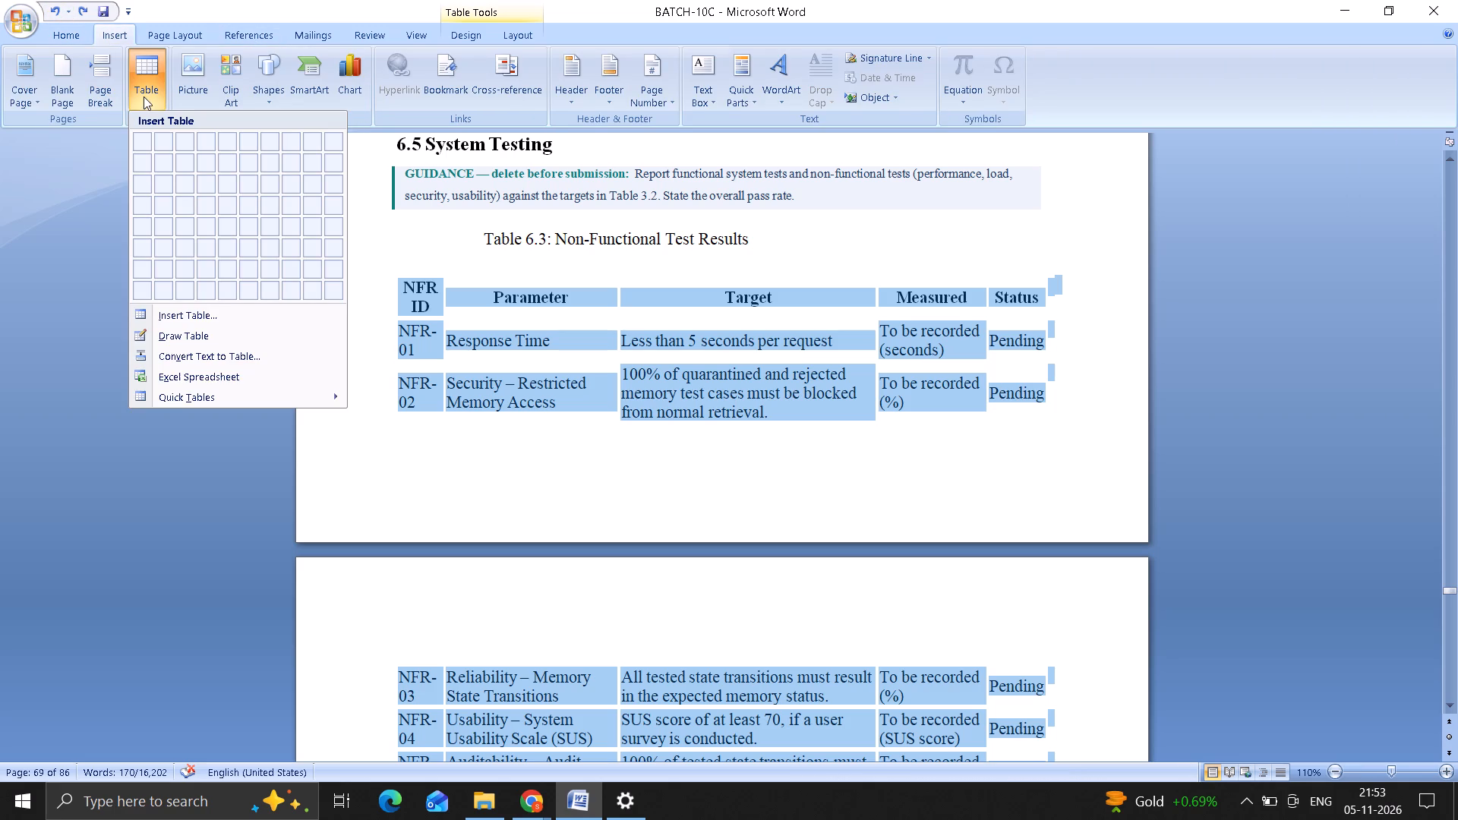
left_click(197, 360)
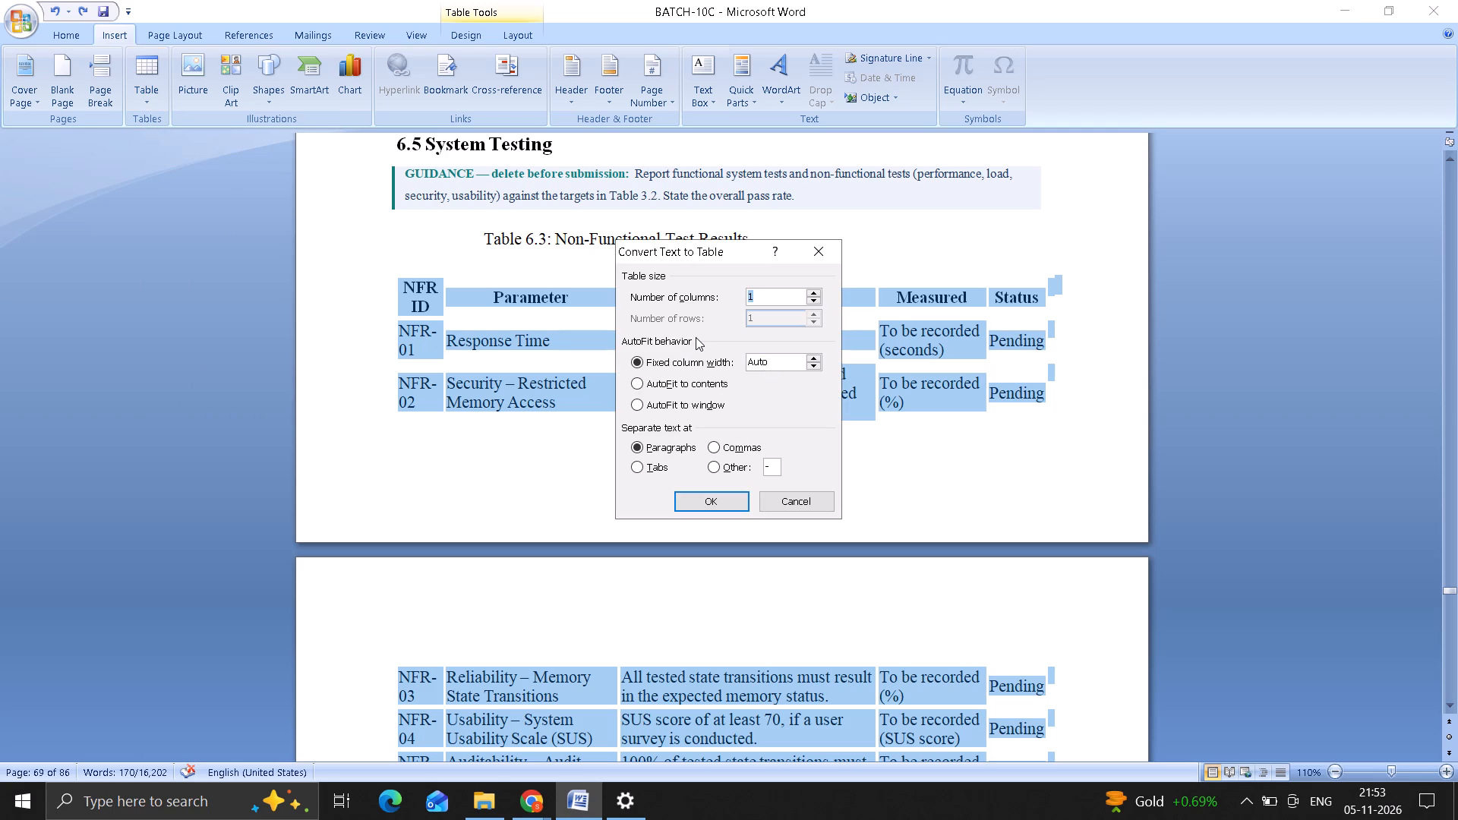
key("5")
left_click(703, 408)
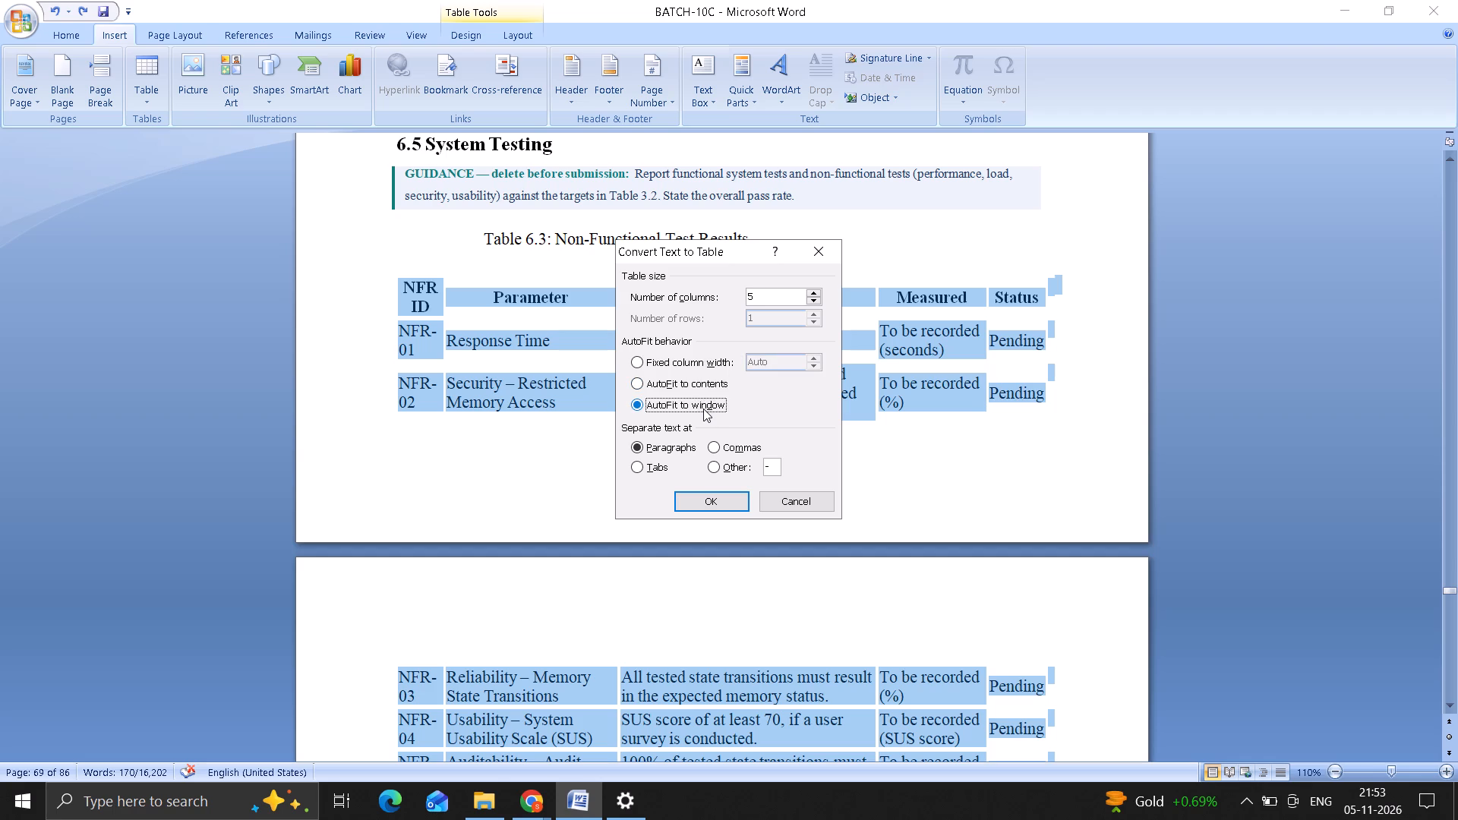
left_click(649, 468)
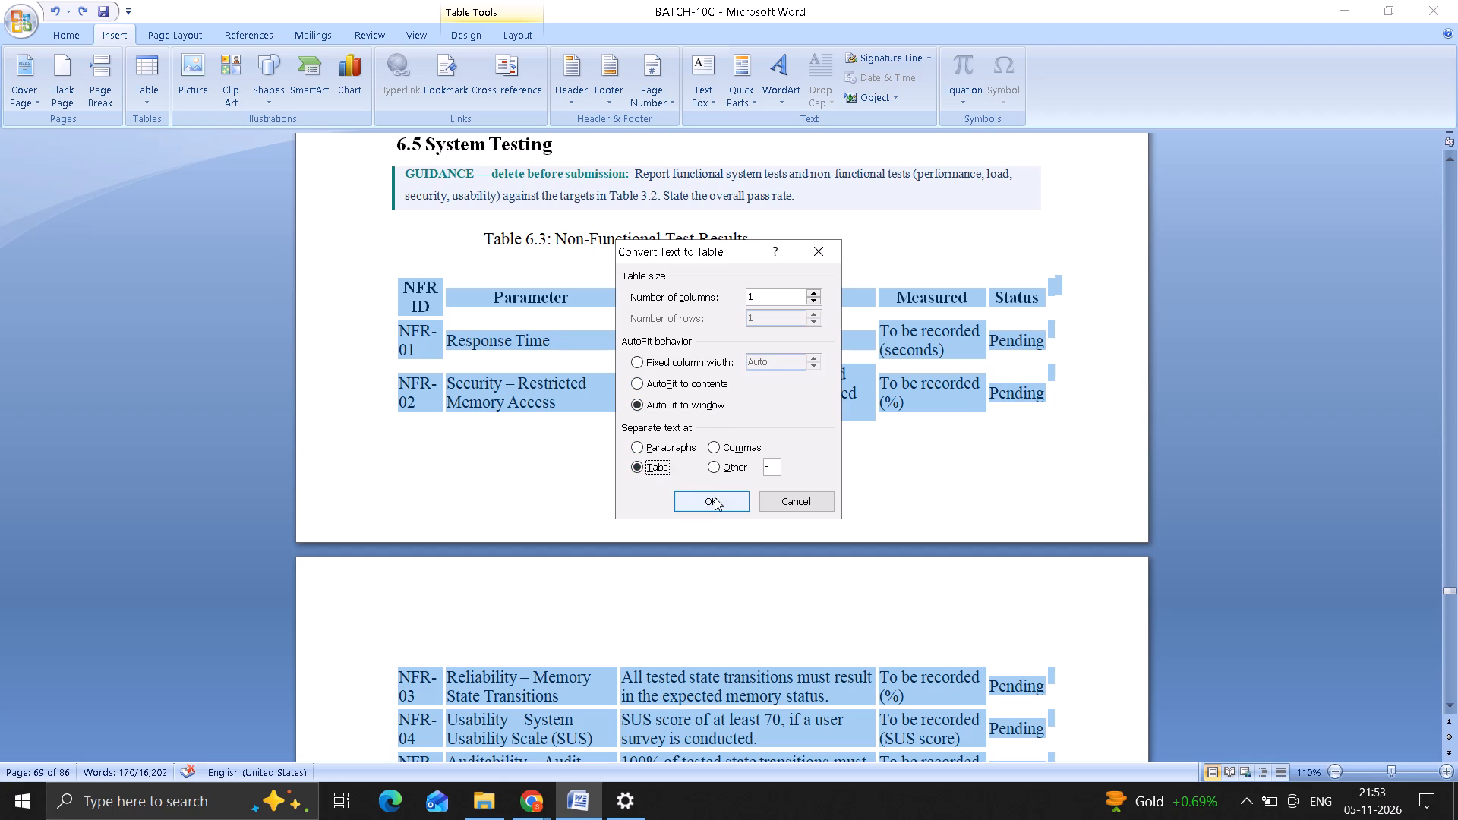
left_click(715, 497)
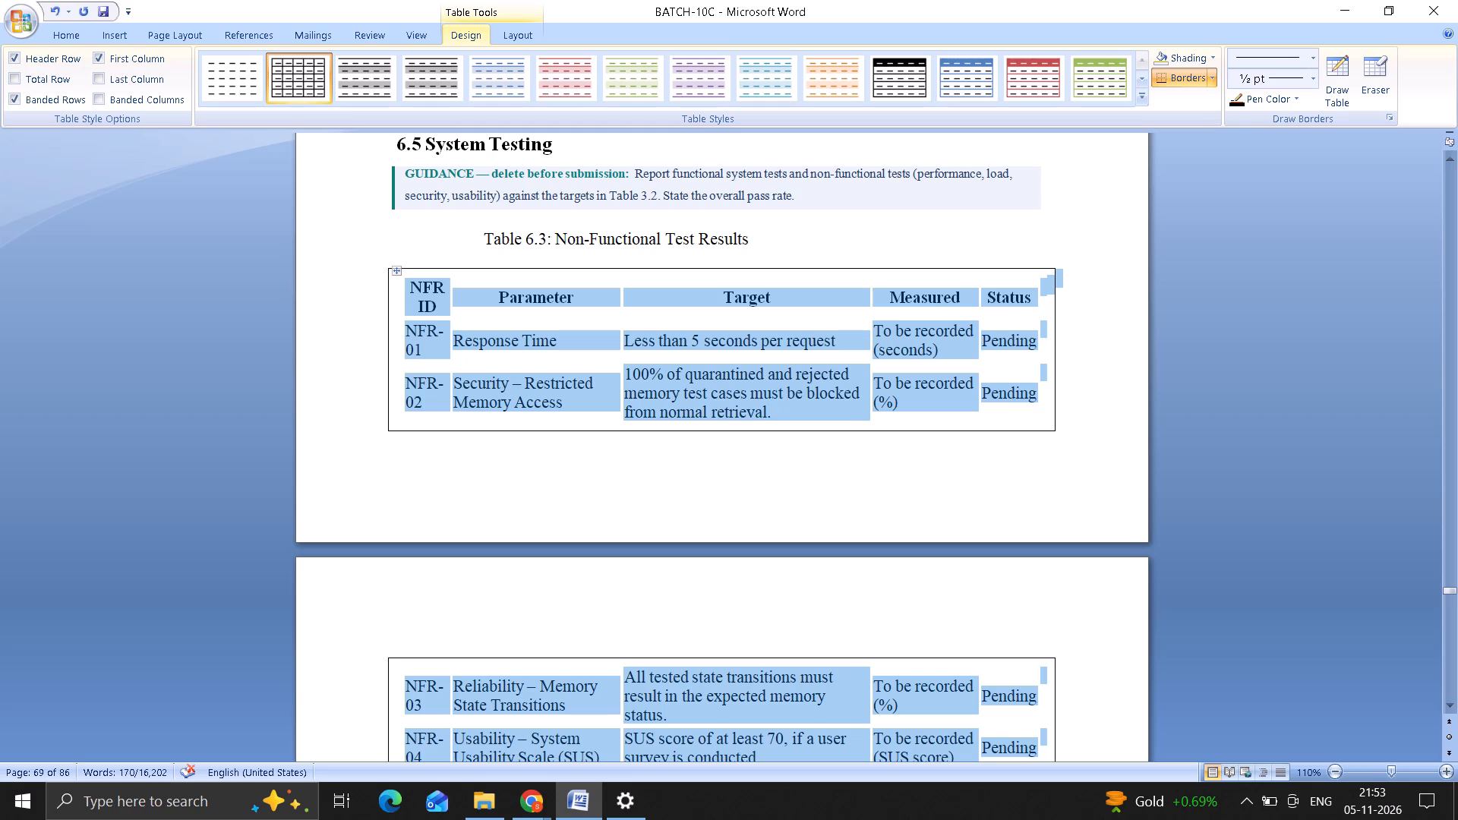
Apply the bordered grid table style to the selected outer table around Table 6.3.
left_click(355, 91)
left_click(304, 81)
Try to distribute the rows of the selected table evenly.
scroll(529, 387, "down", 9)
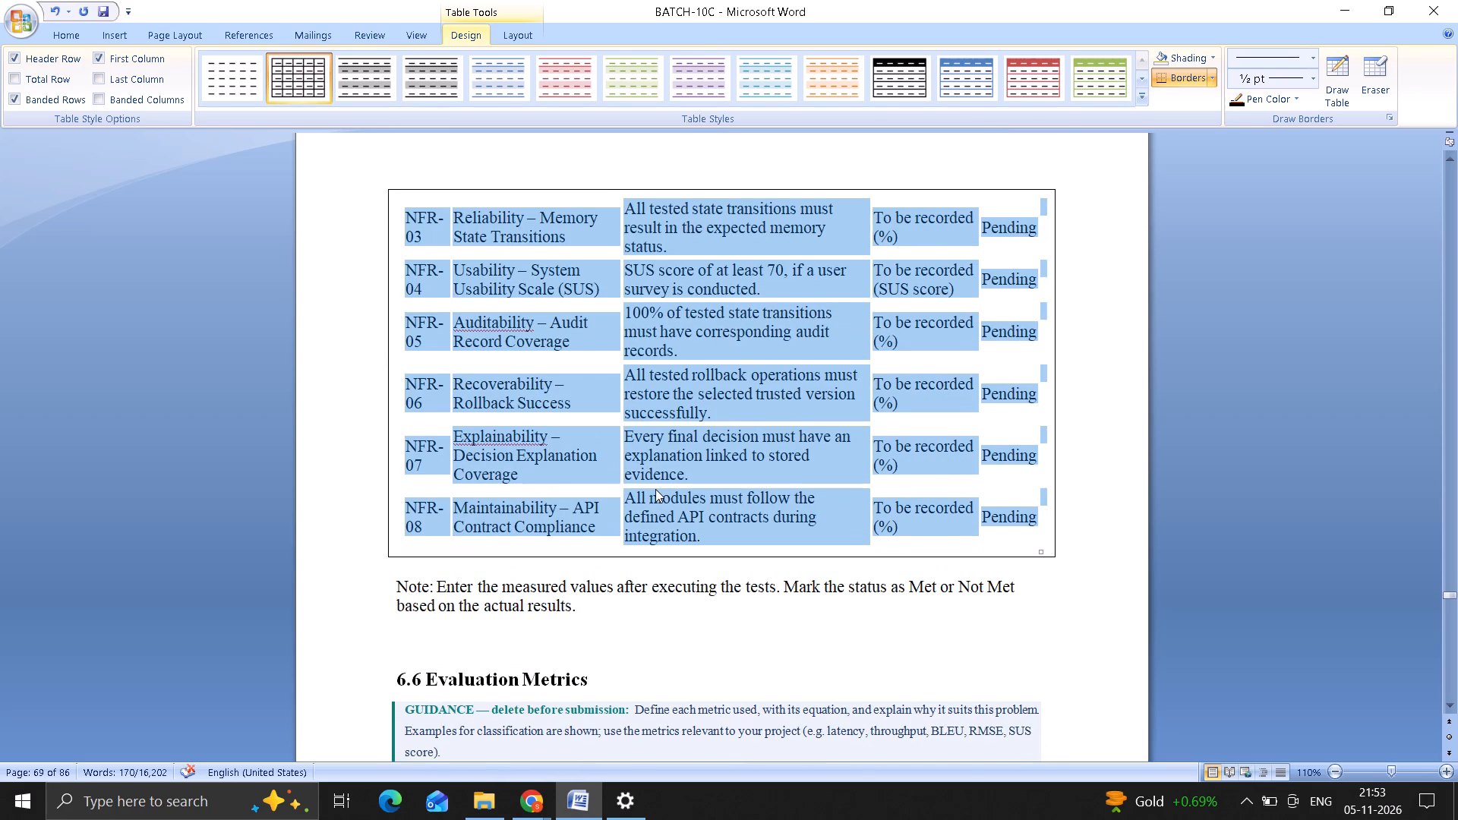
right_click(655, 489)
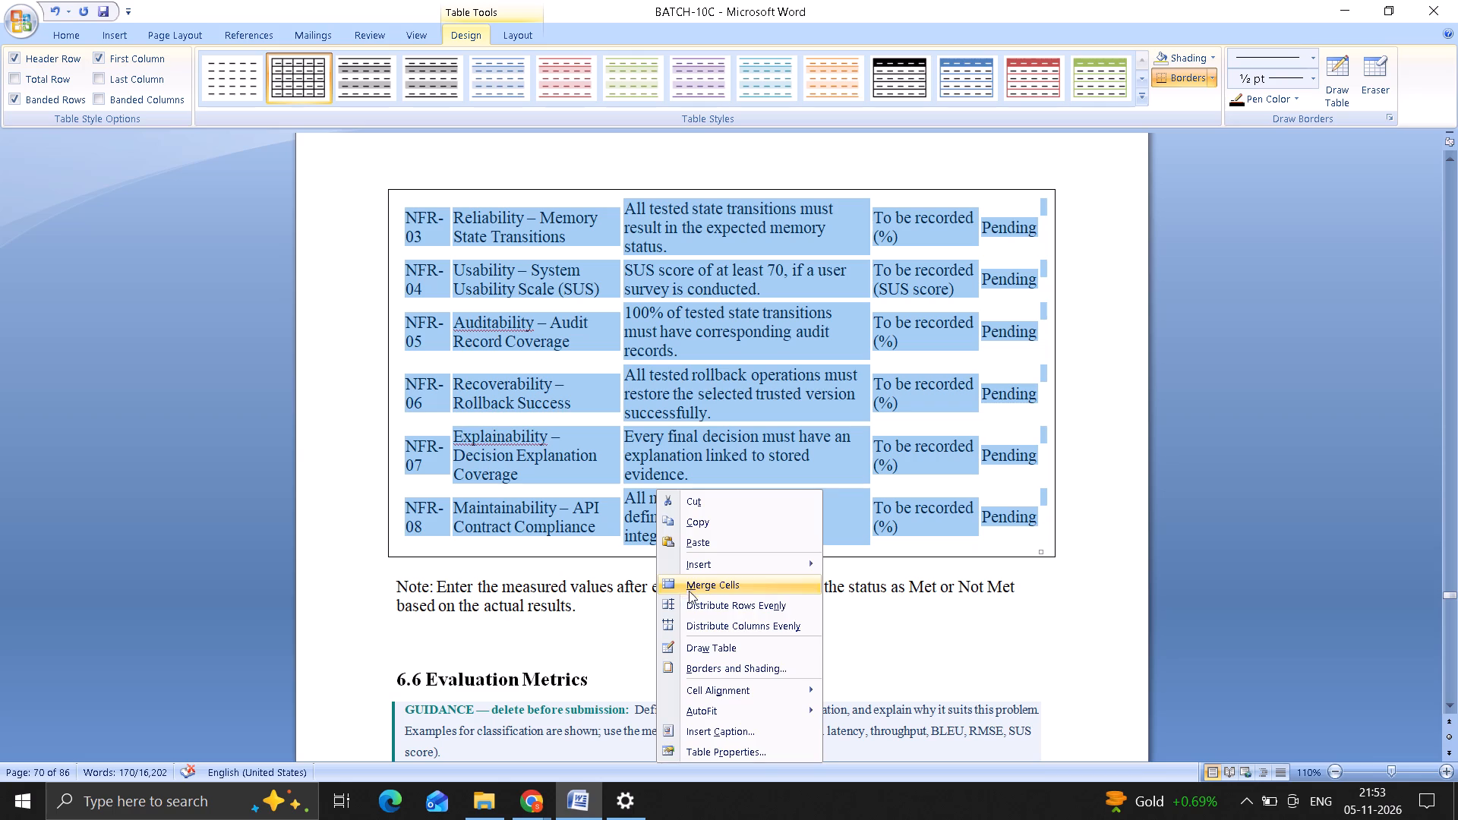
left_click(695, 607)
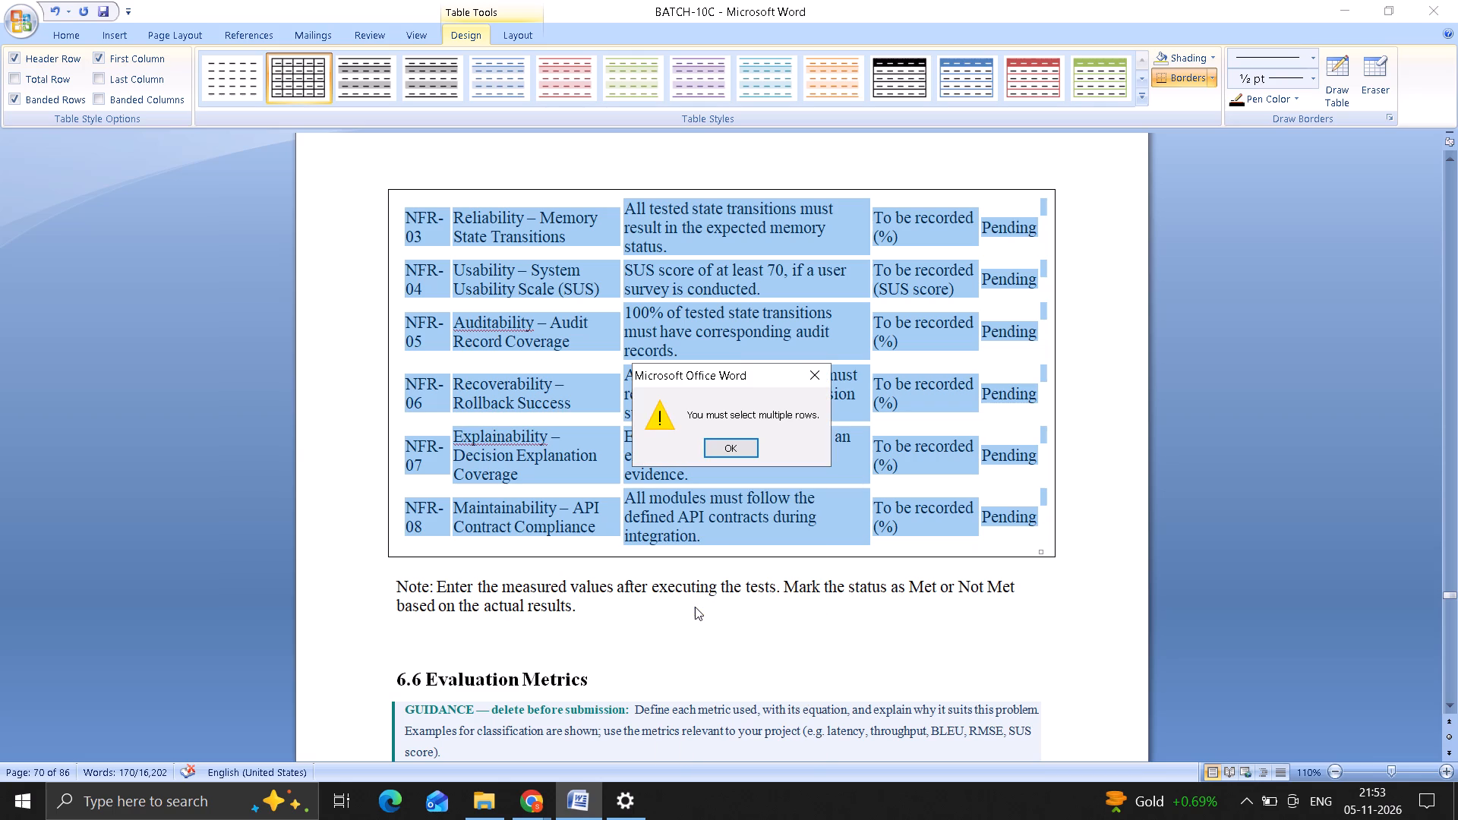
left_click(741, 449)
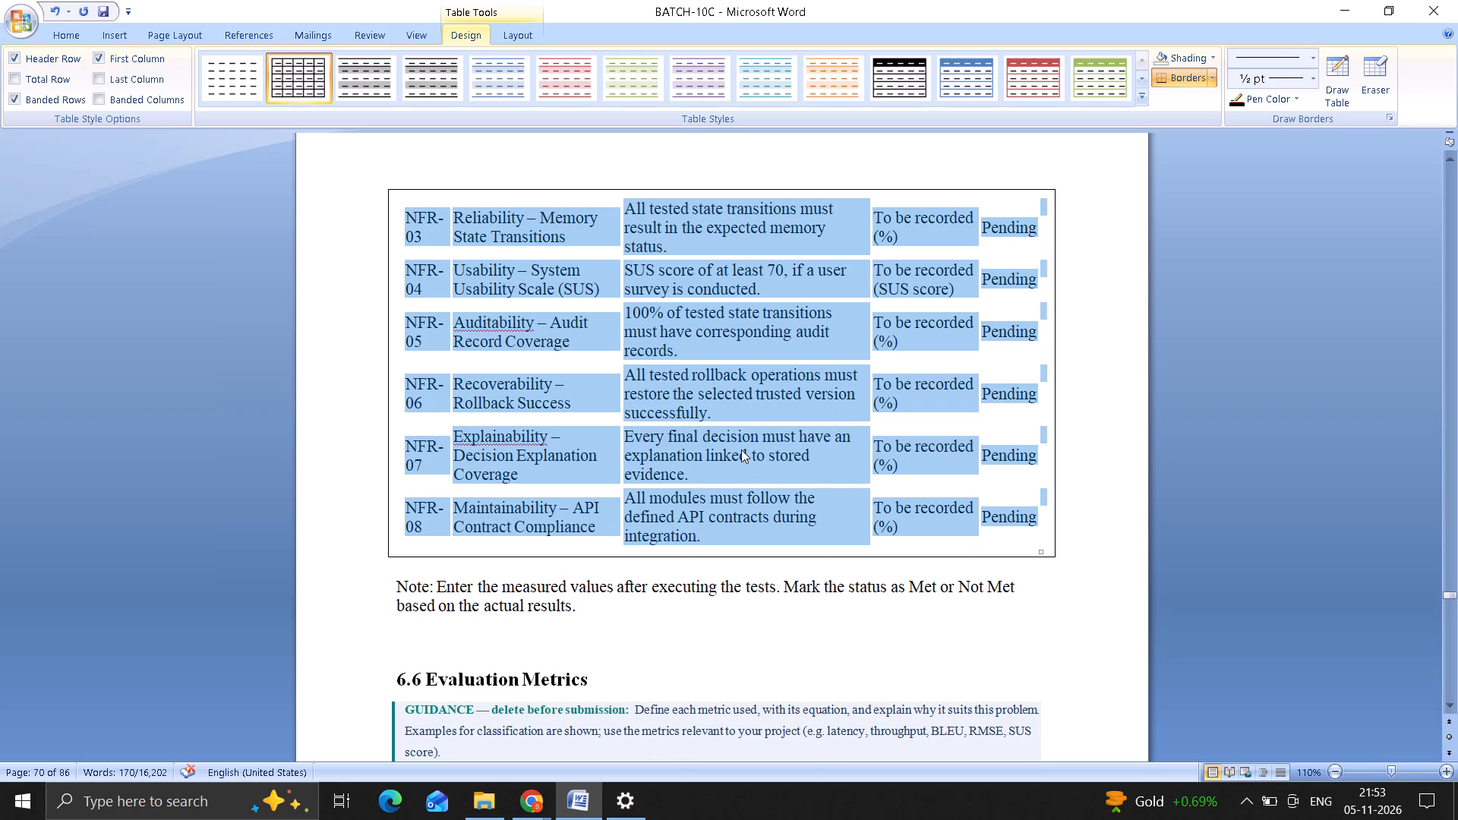
Select the inner Non-Functional Test Results table and apply the grid style with borders around every cell.
scroll(741, 449, "up", 9)
left_click(741, 449)
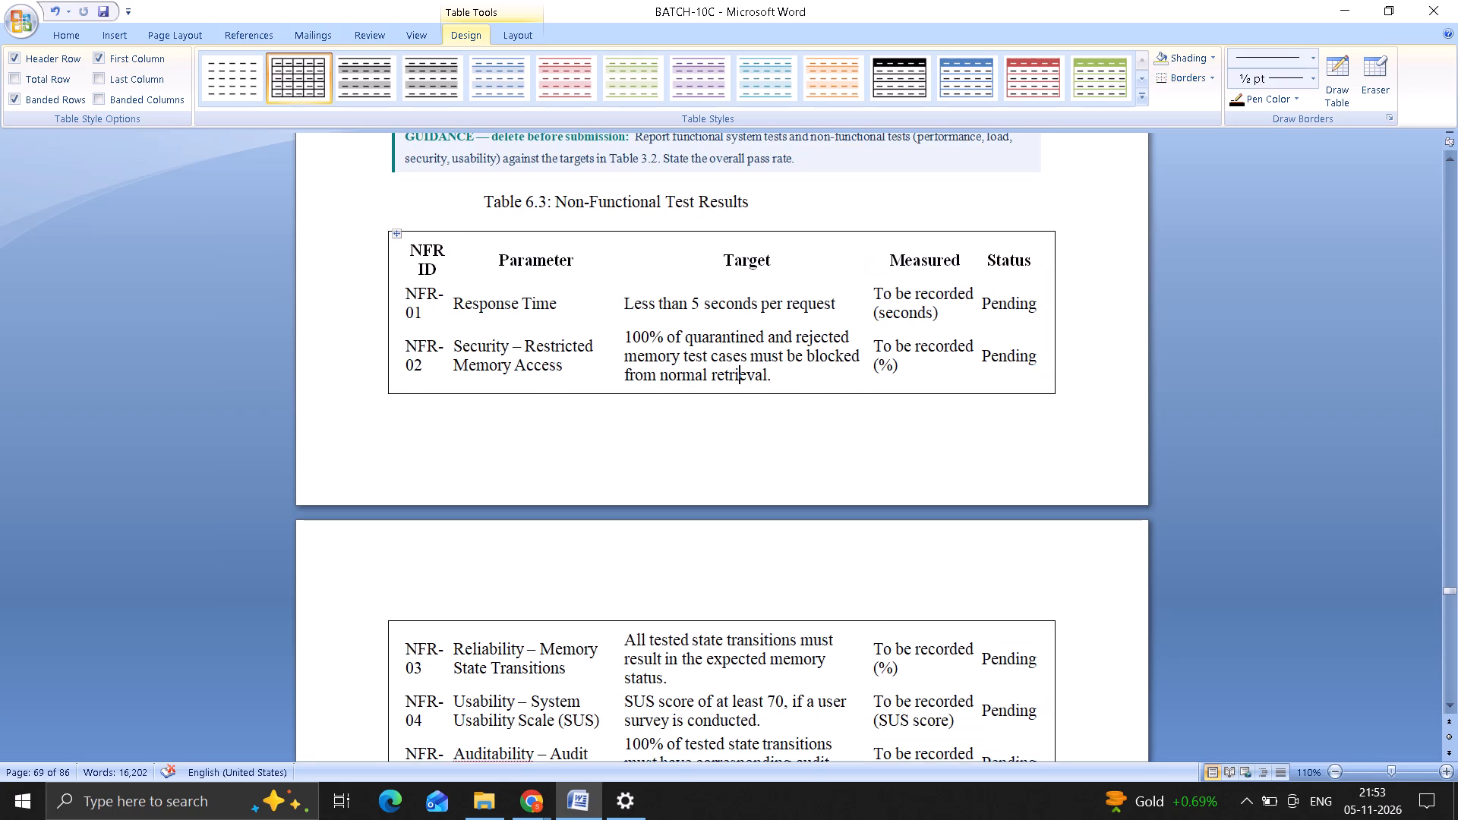
left_click(674, 232)
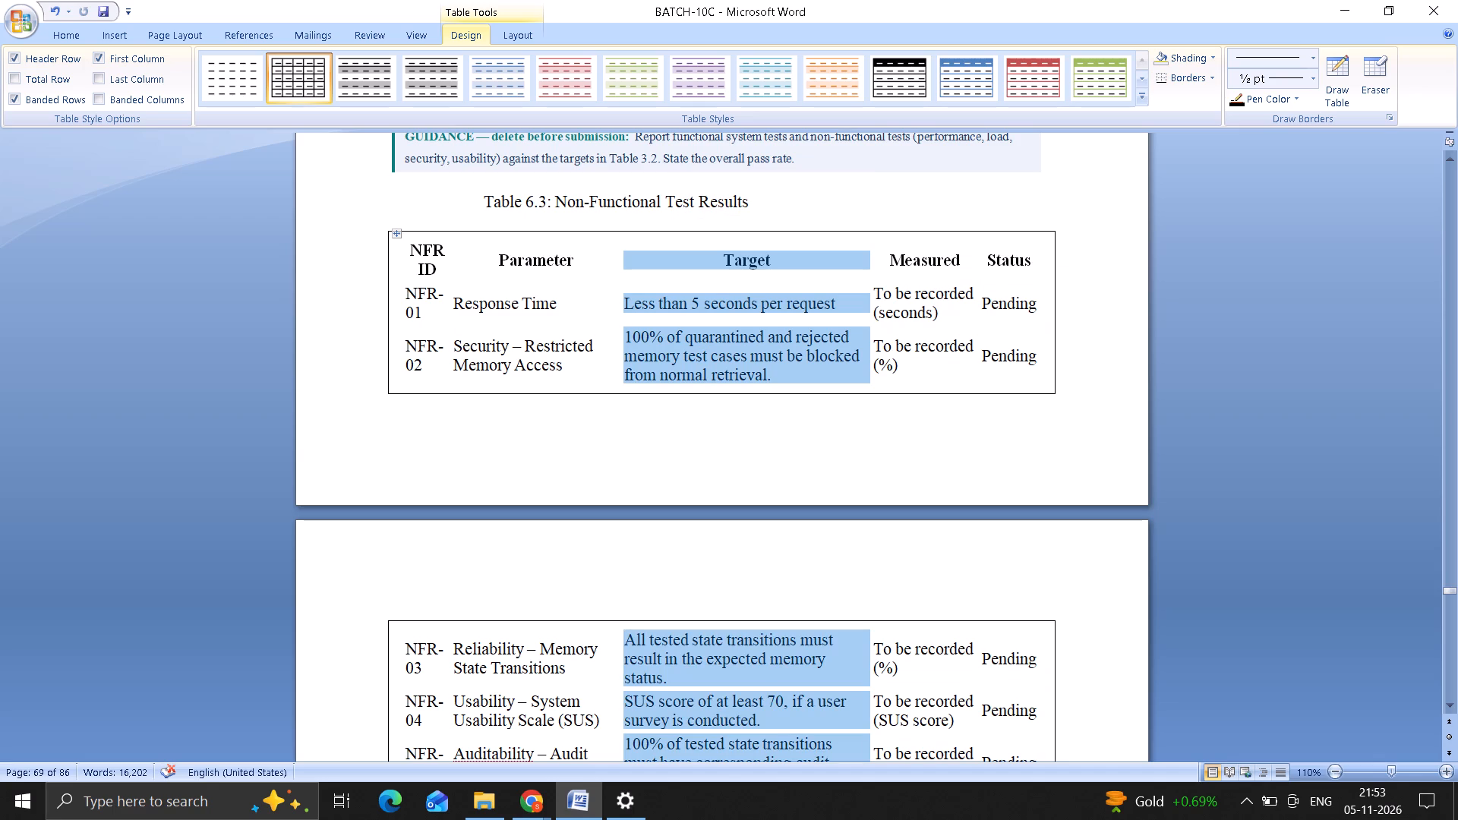
left_click(396, 235)
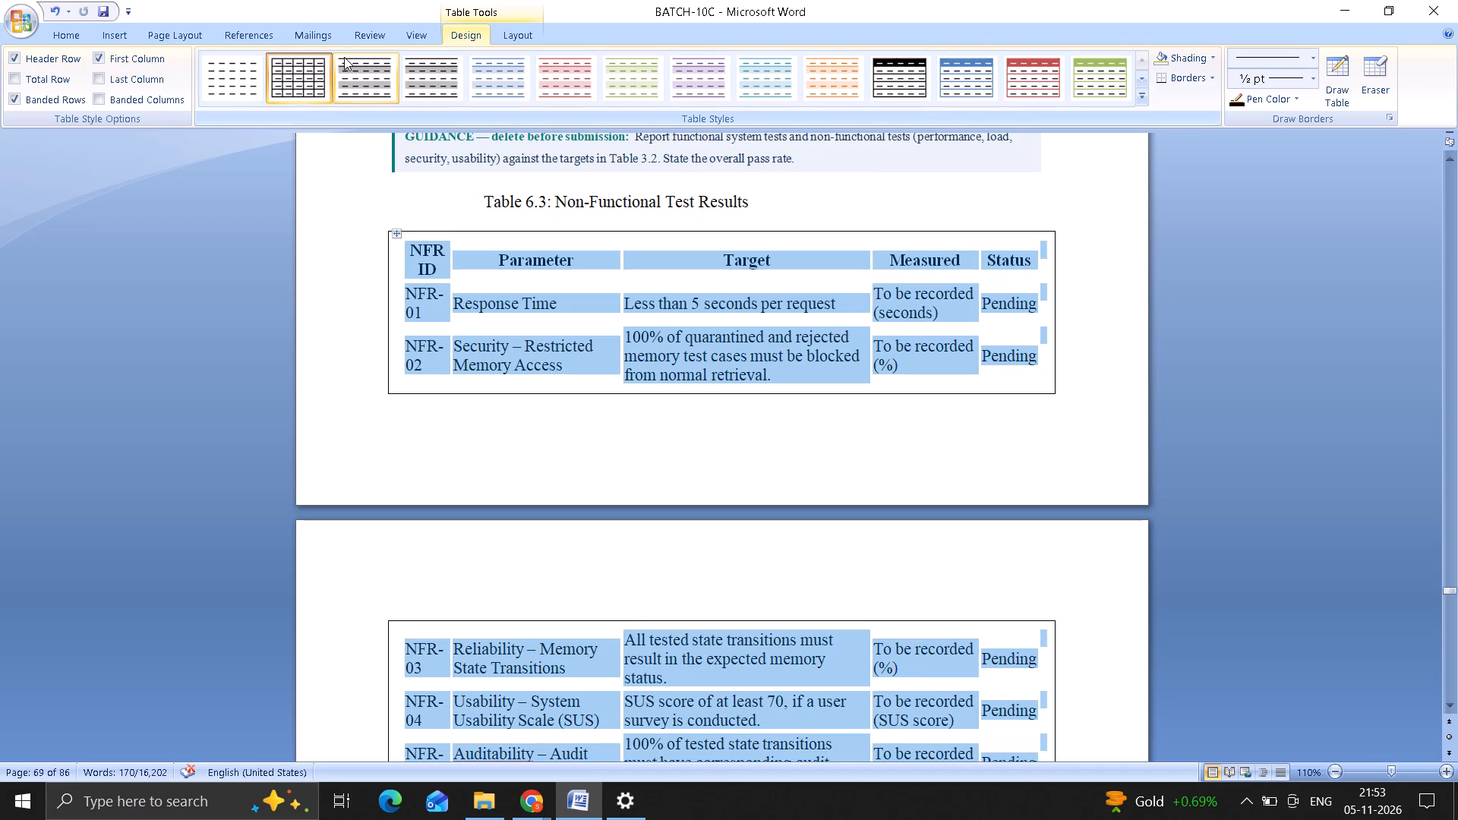
left_click(344, 57)
left_click(264, 68)
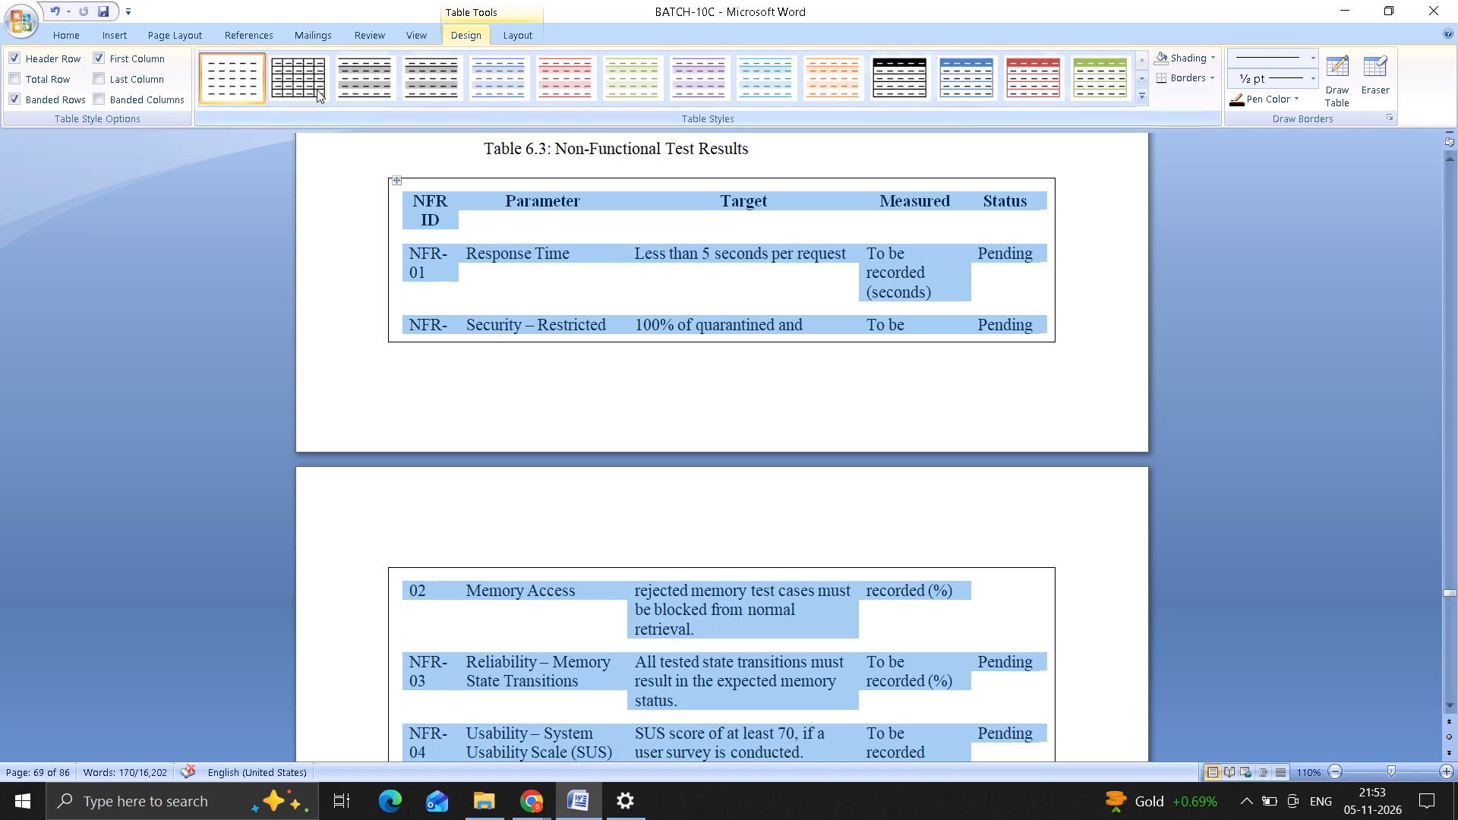
left_click(305, 72)
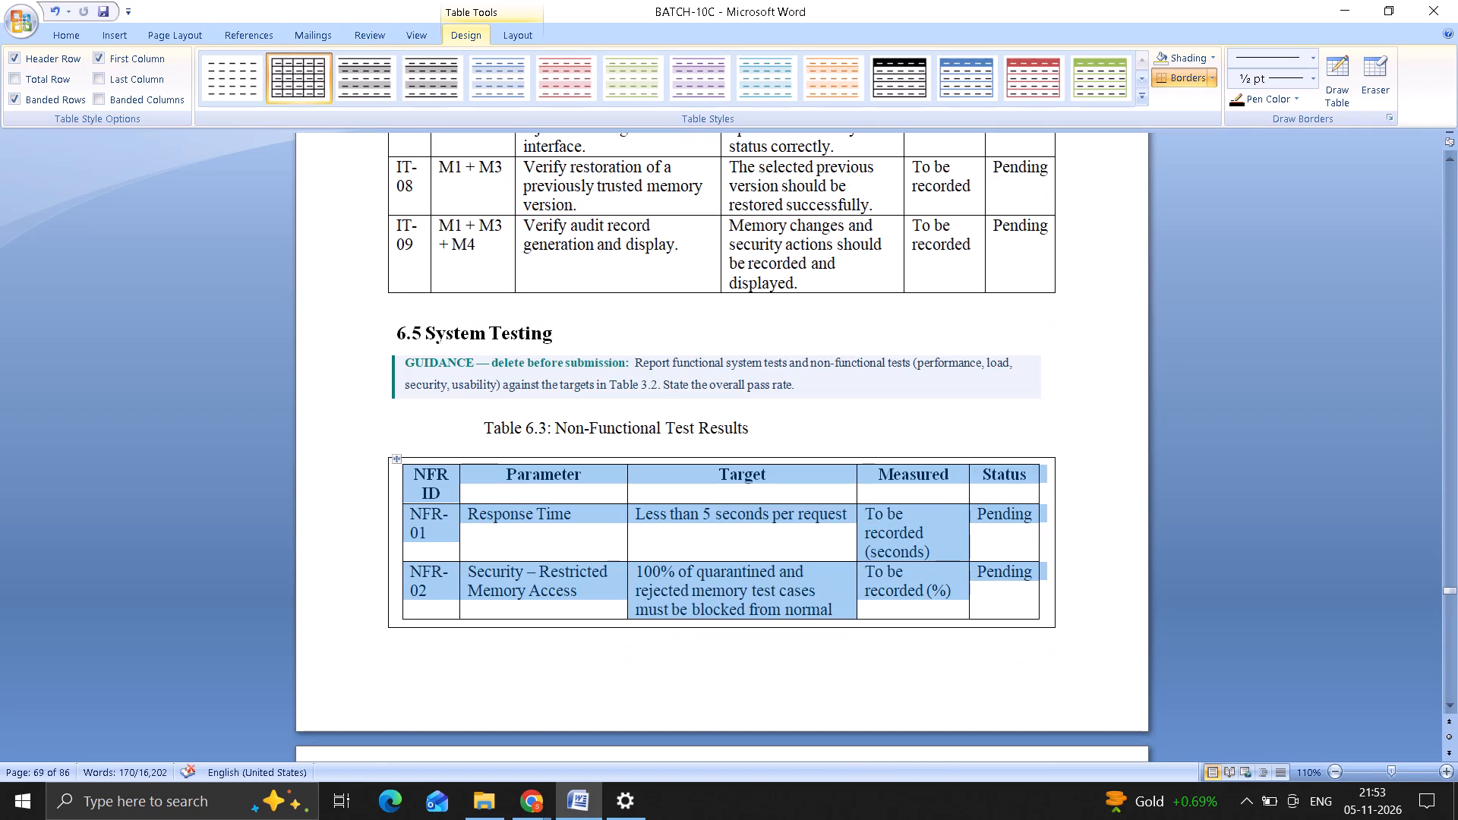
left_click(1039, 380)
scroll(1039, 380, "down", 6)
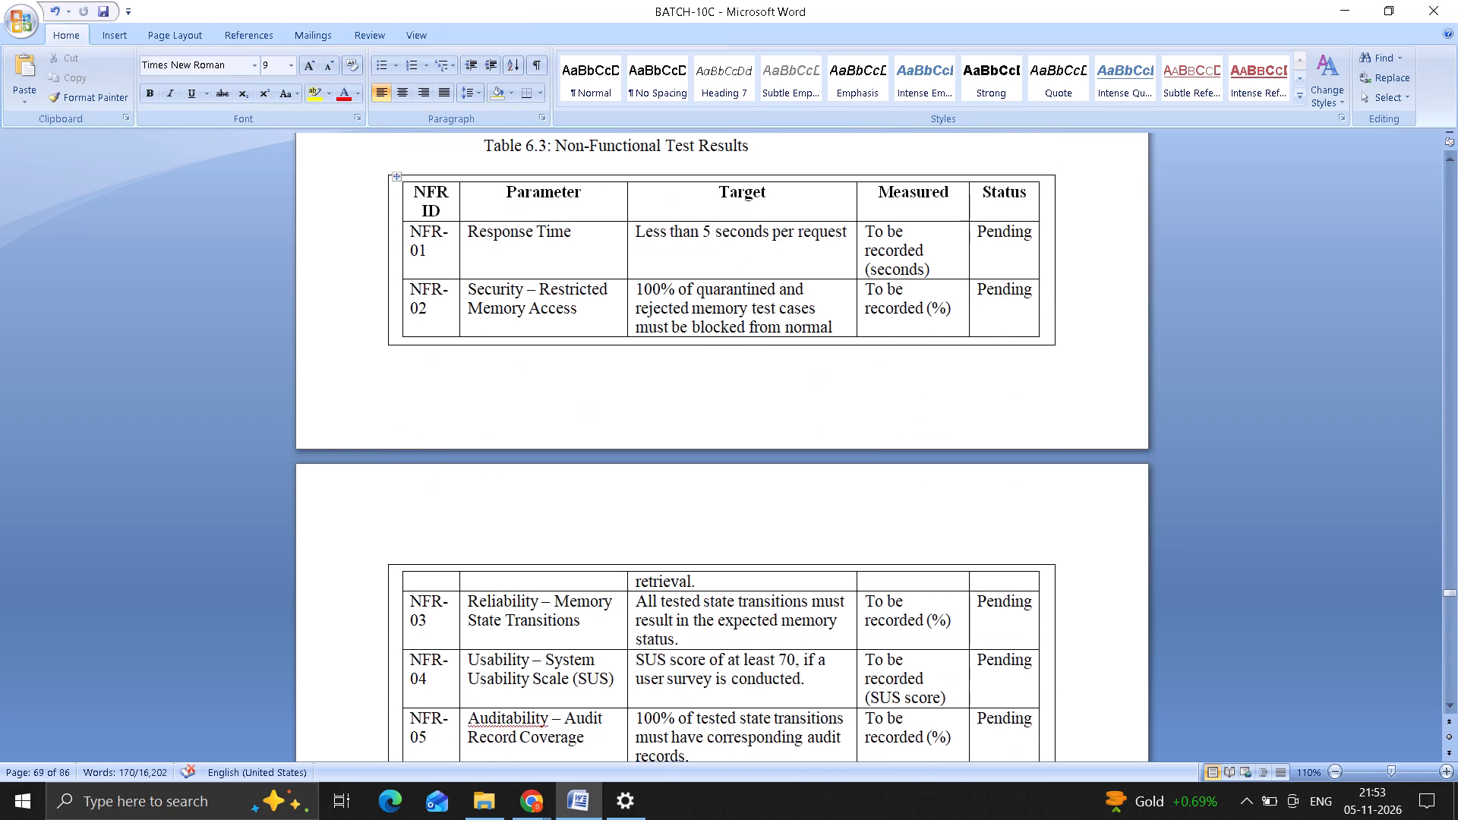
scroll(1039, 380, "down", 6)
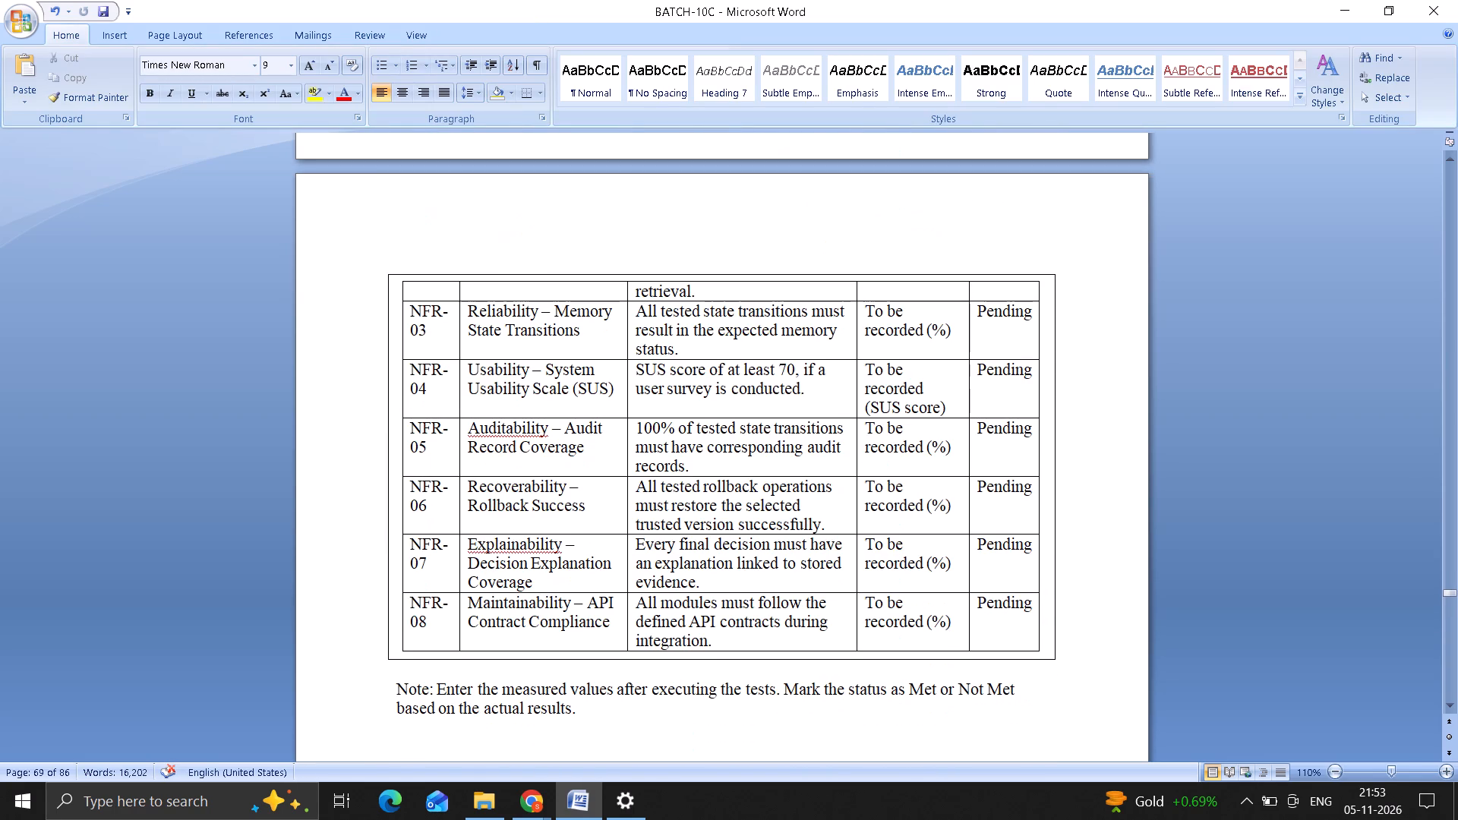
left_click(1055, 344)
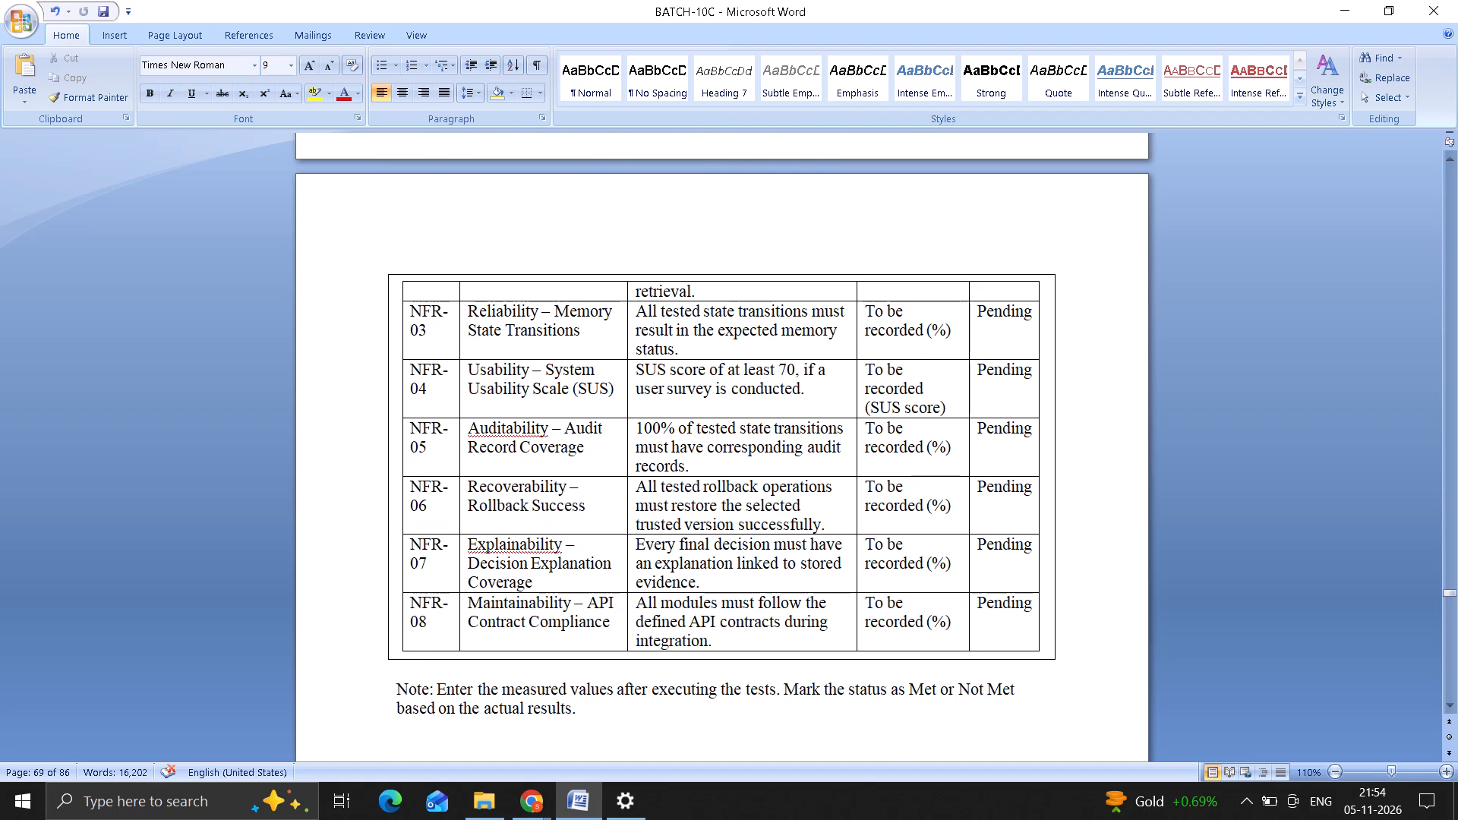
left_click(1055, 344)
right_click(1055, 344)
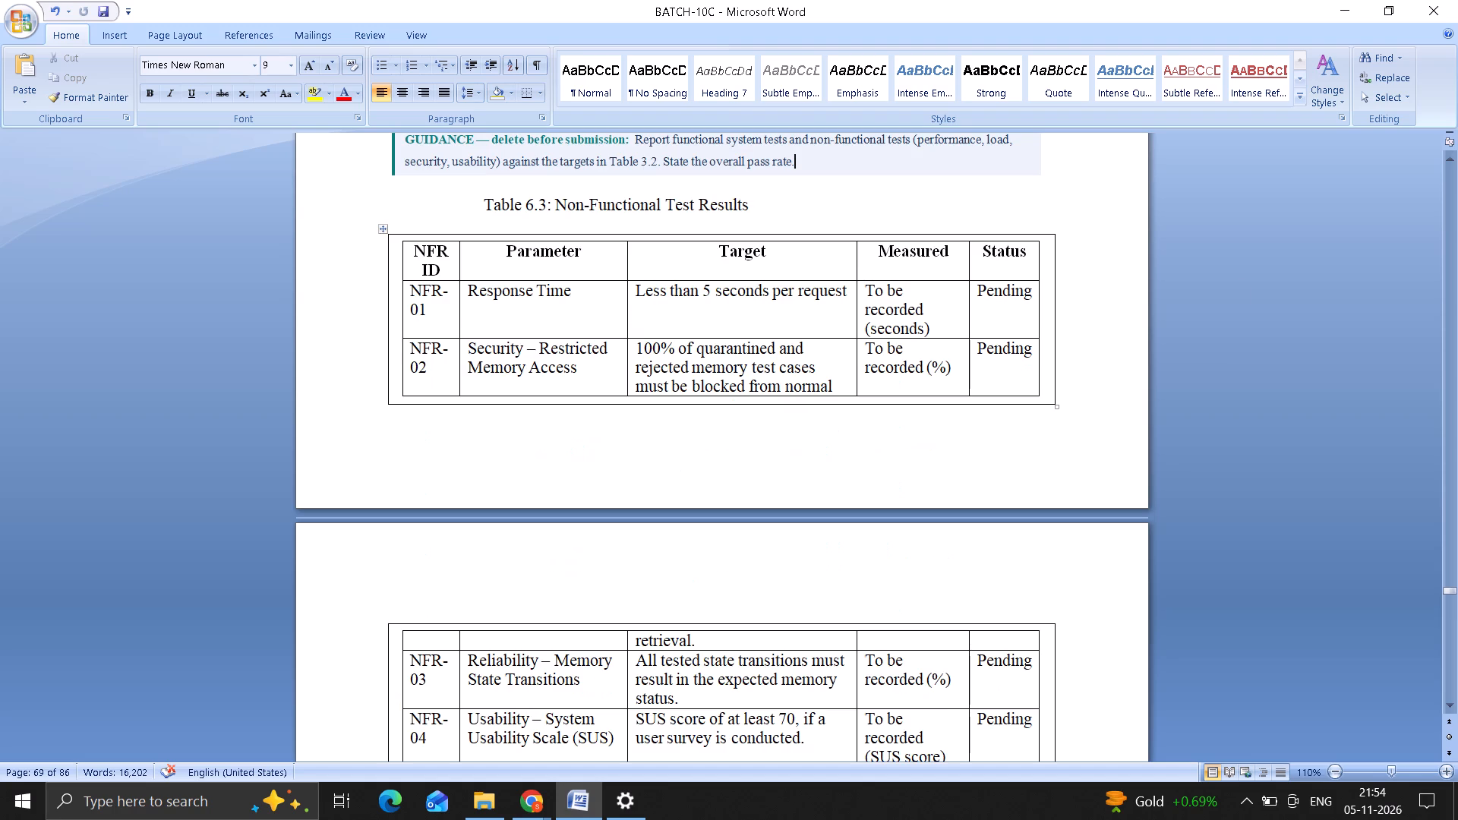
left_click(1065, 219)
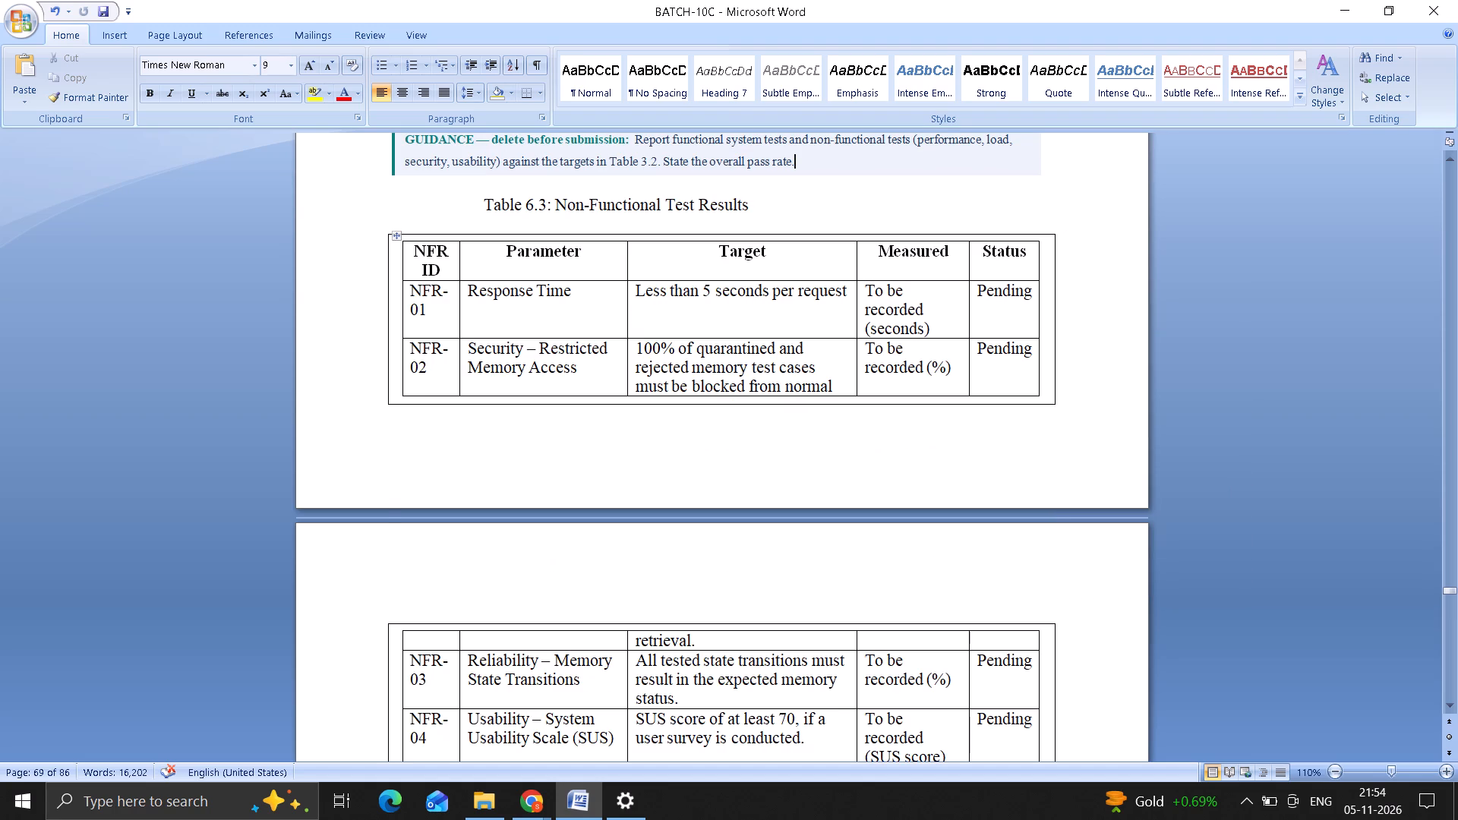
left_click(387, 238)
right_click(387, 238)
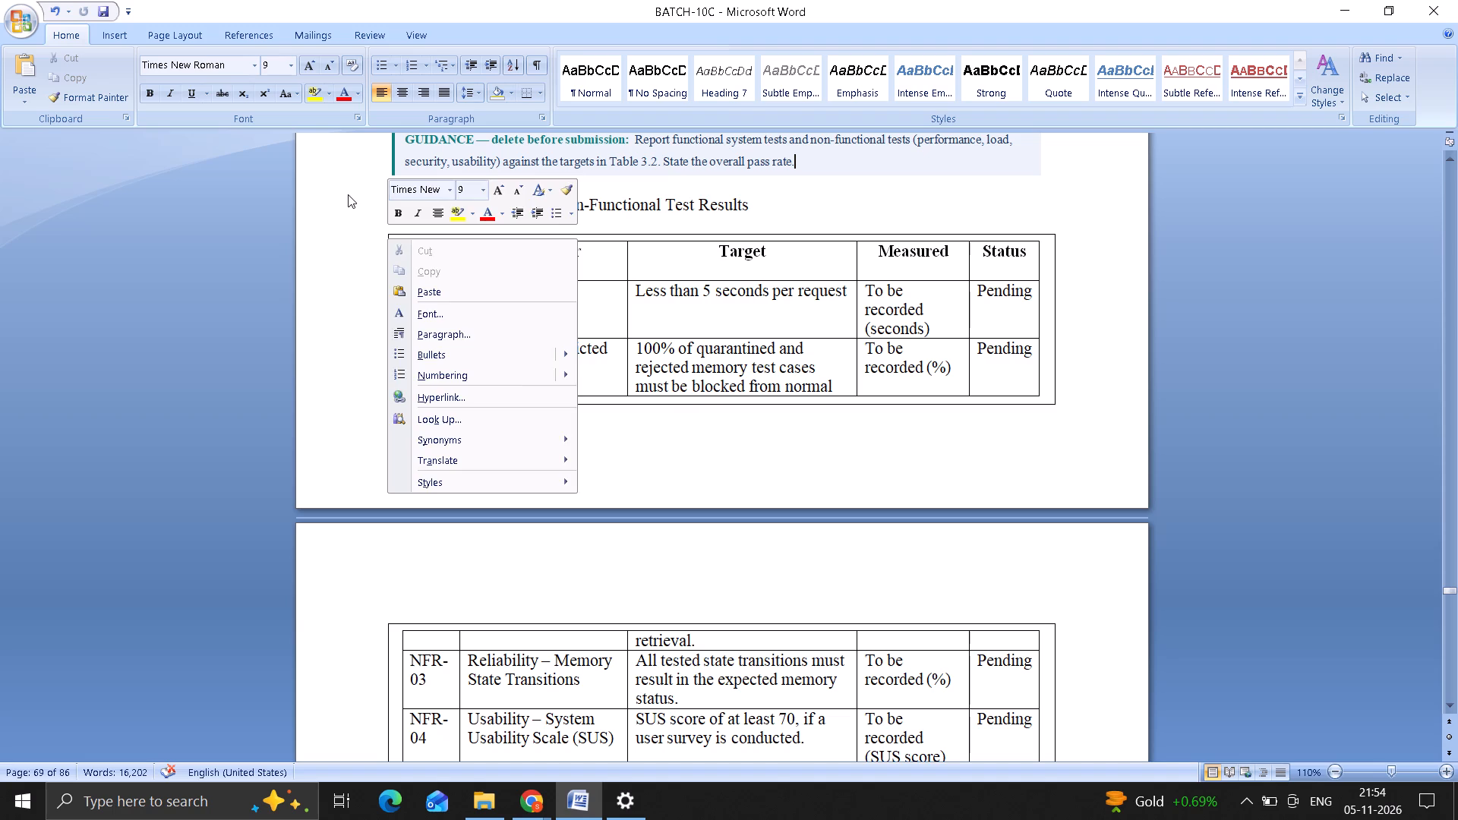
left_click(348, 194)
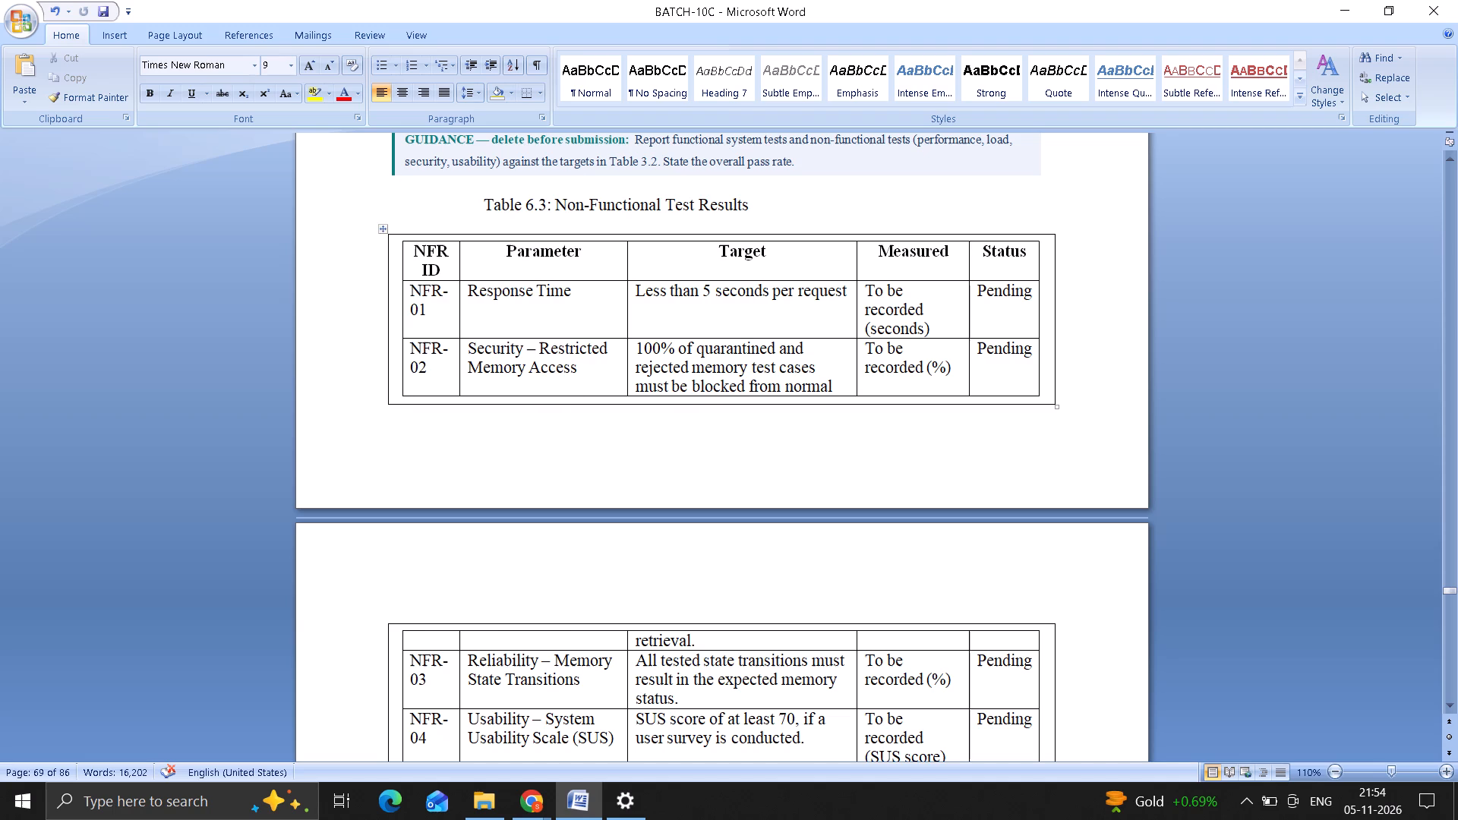
Select the outer table enclosing Table 6.3 and apply the plain borderless table style to remove its surrounding frame.
left_click(384, 229)
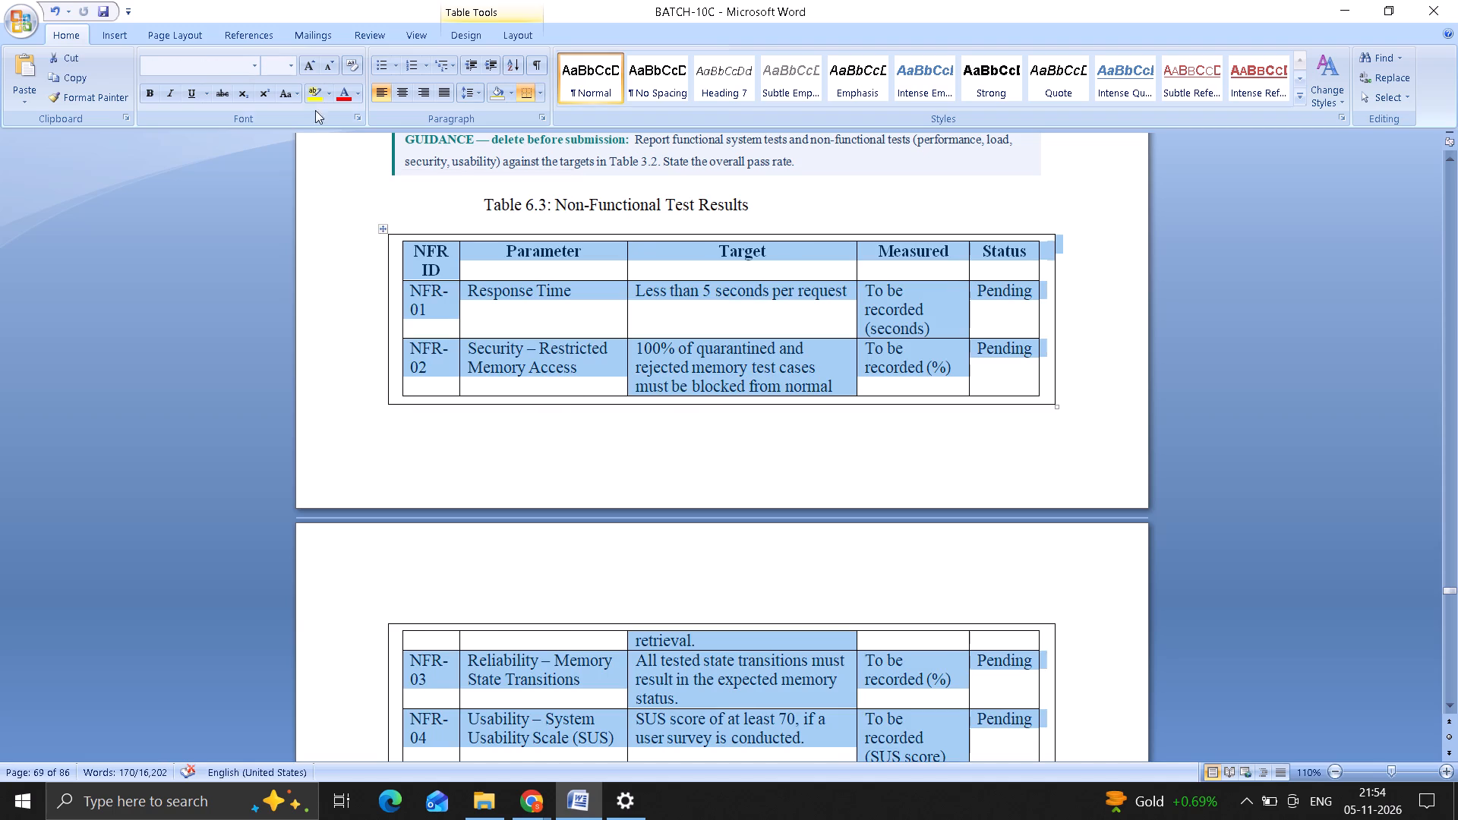
left_click(119, 29)
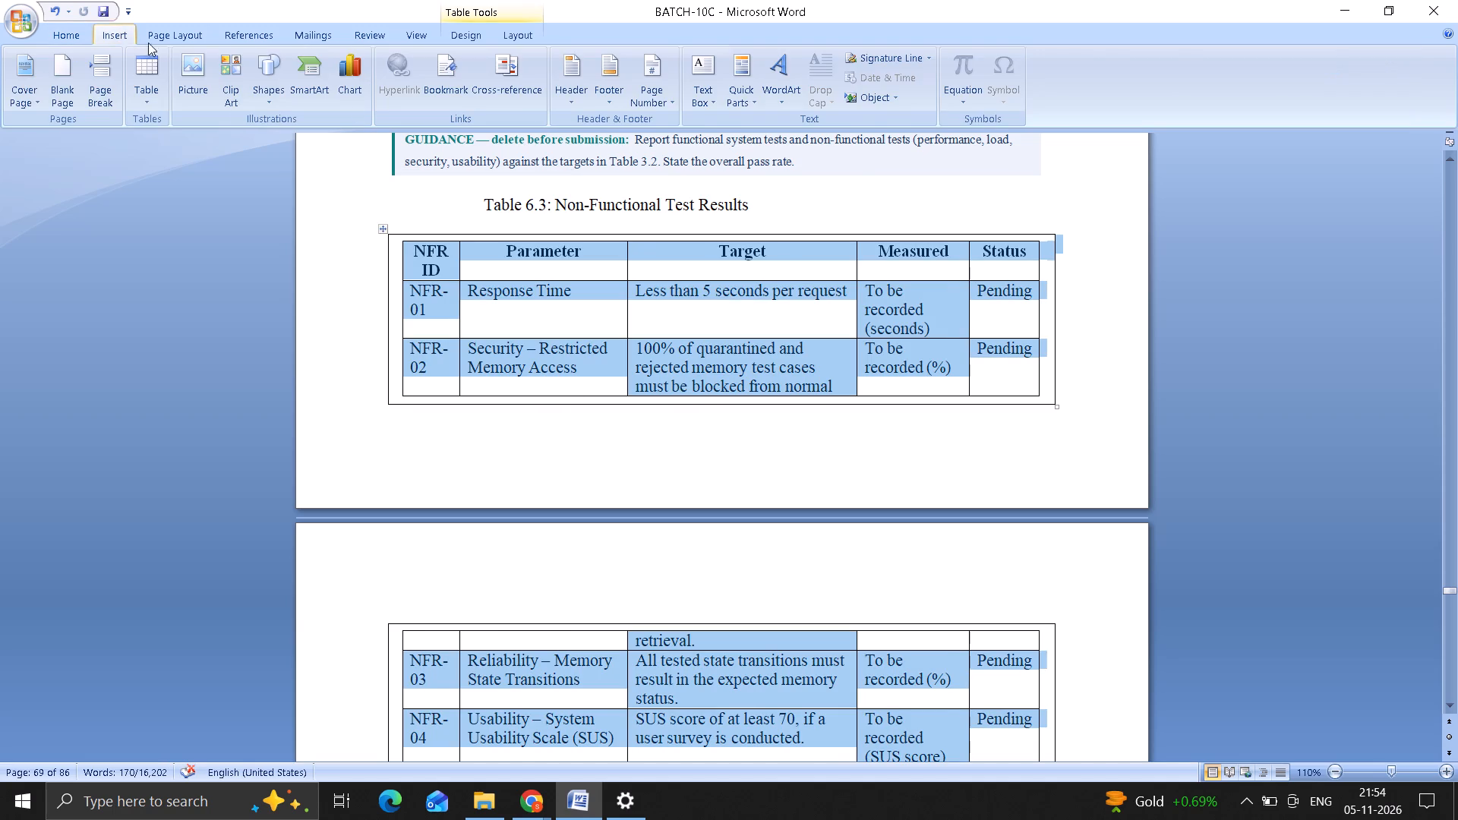
left_click(519, 30)
left_click(478, 33)
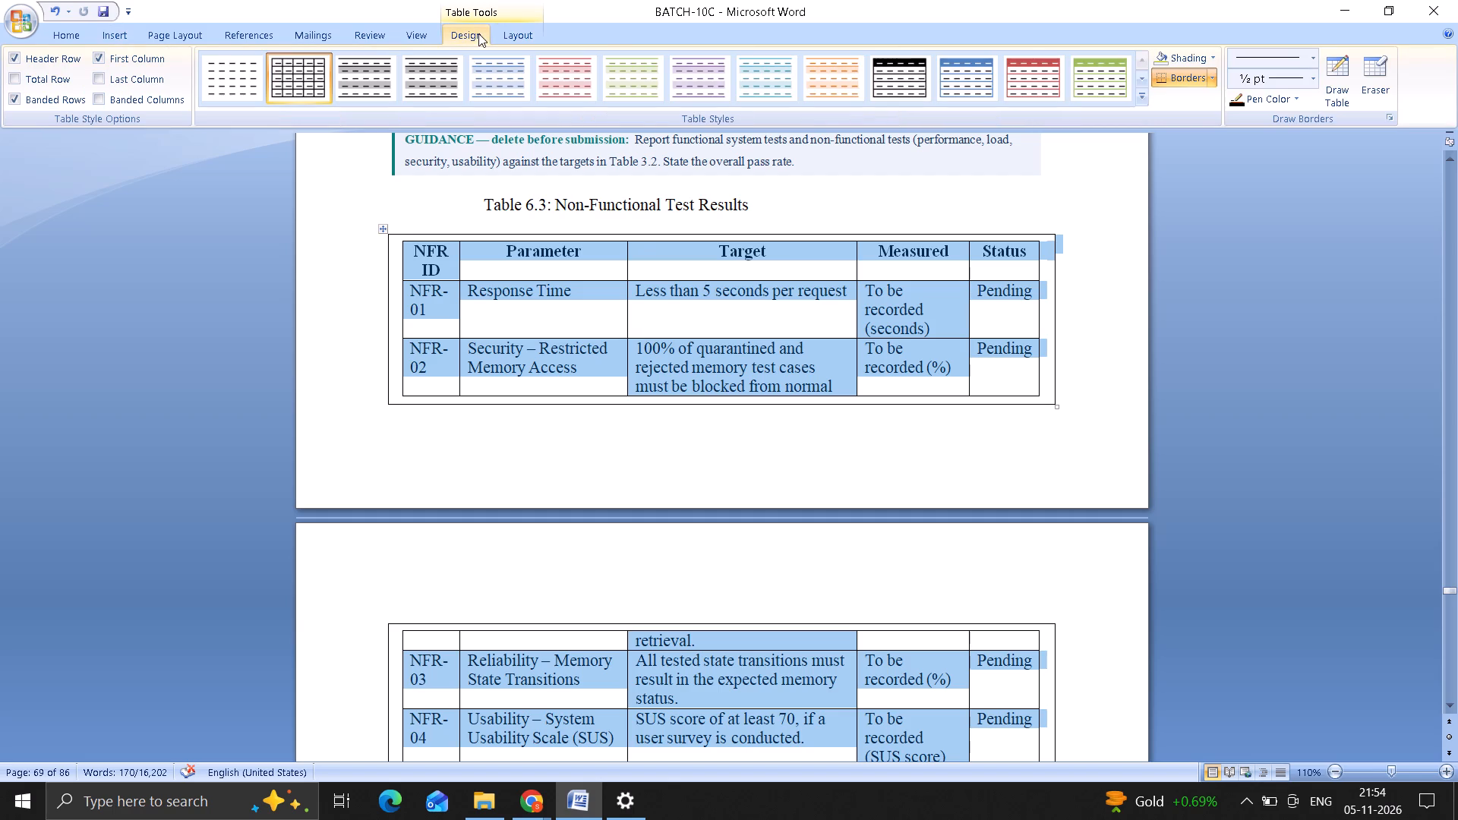
left_click(245, 68)
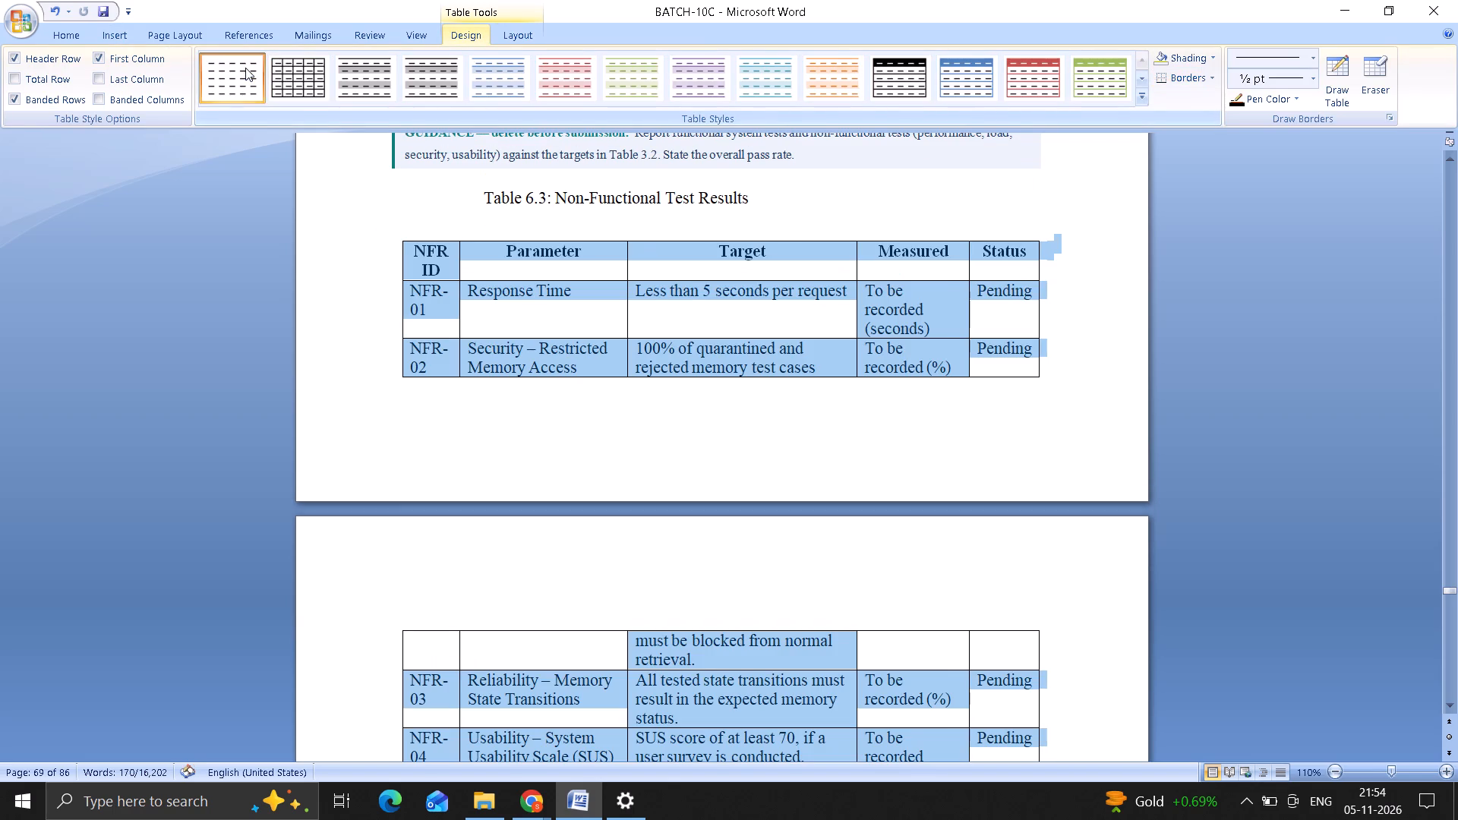
Cut the placeholder table "Table 6.4: Performance of the Proposed System" with its caption from section 6.8 Results.
left_click(352, 261)
scroll(352, 261, "down", 2)
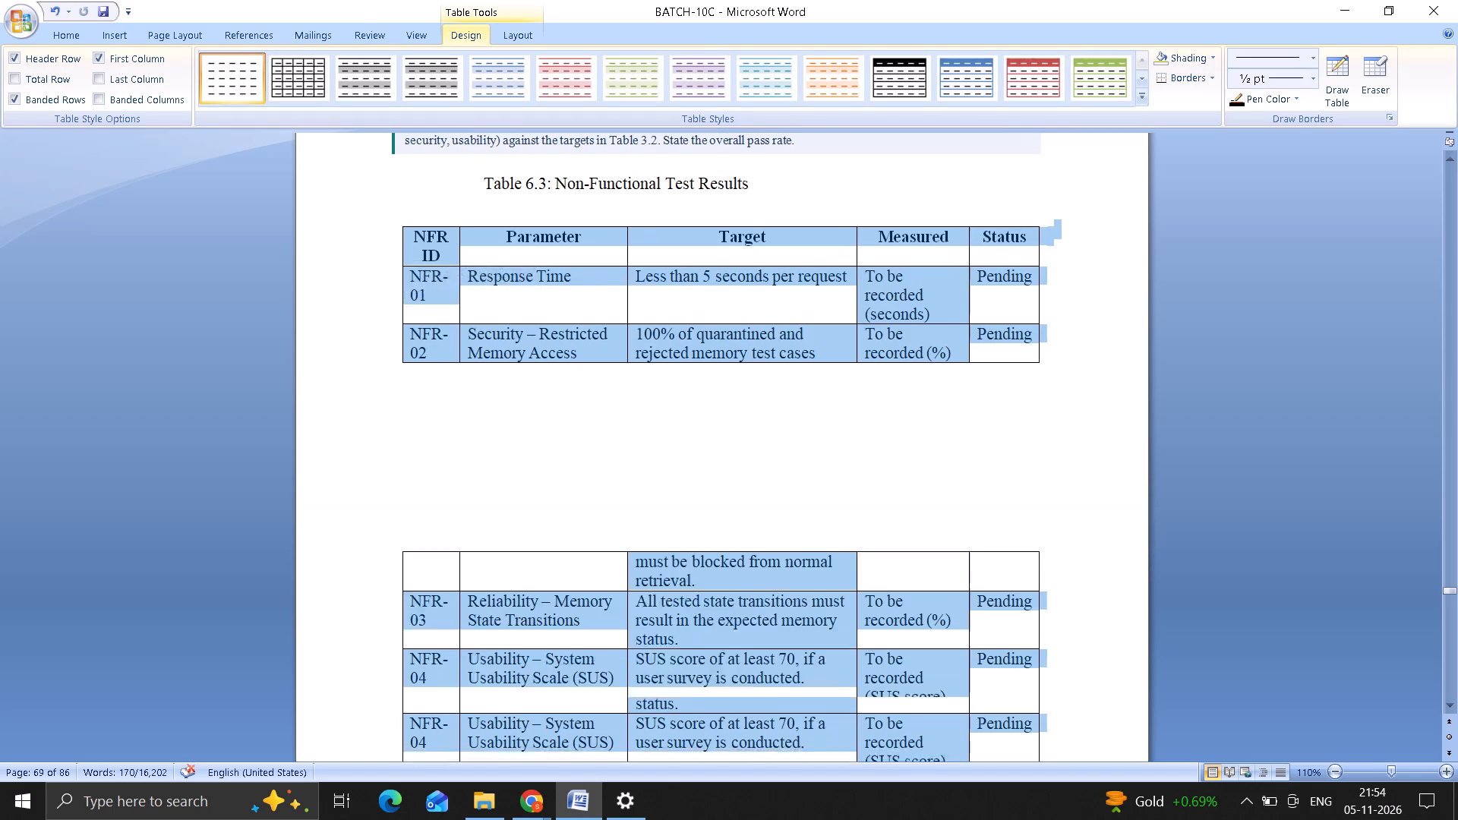
scroll(352, 261, "down", 3)
left_click(352, 261)
scroll(352, 261, "down", 12)
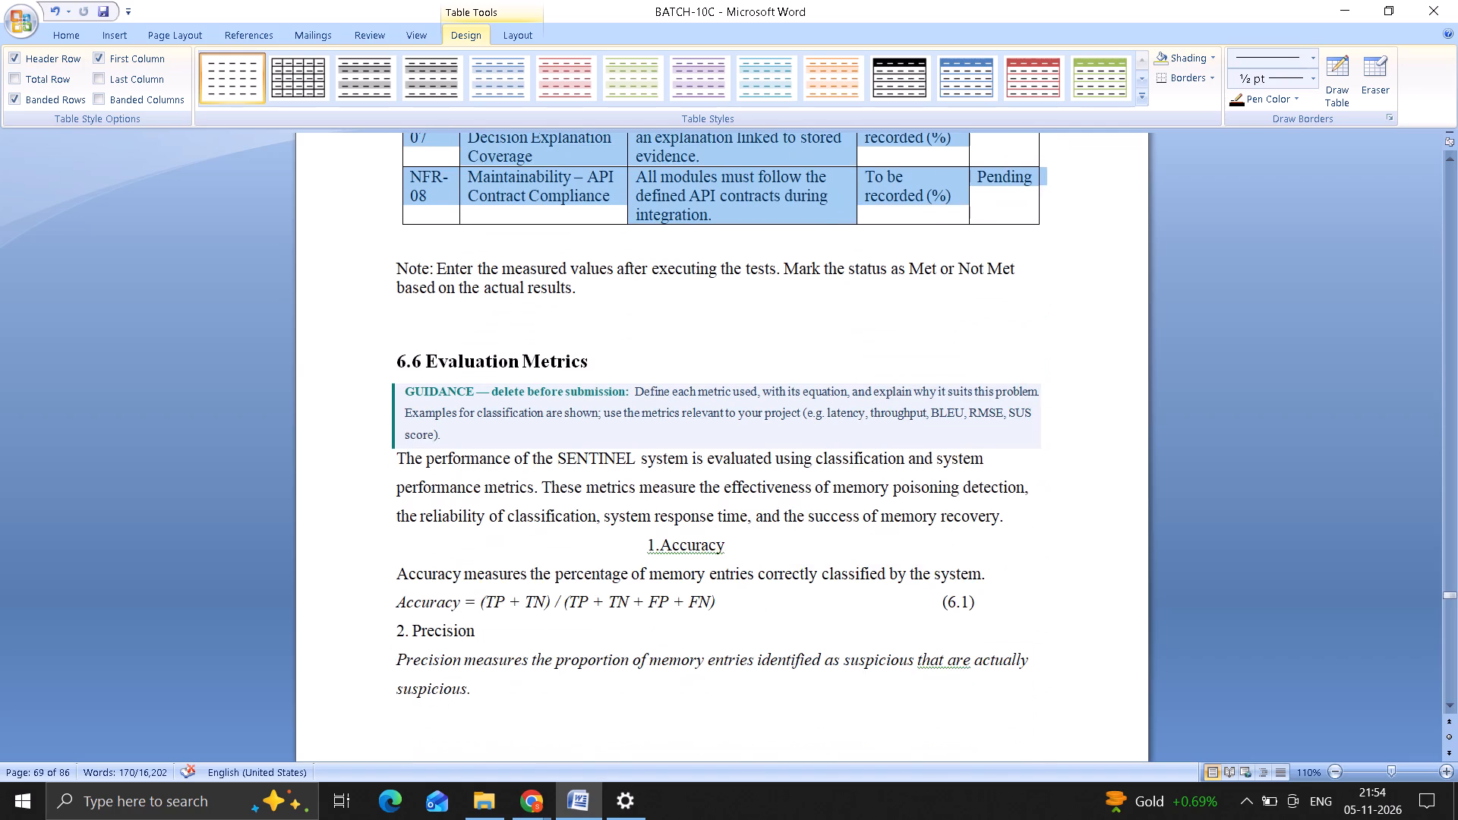
scroll(352, 261, "down", 12)
scroll(352, 261, "down", 9)
scroll(352, 261, "down", 20)
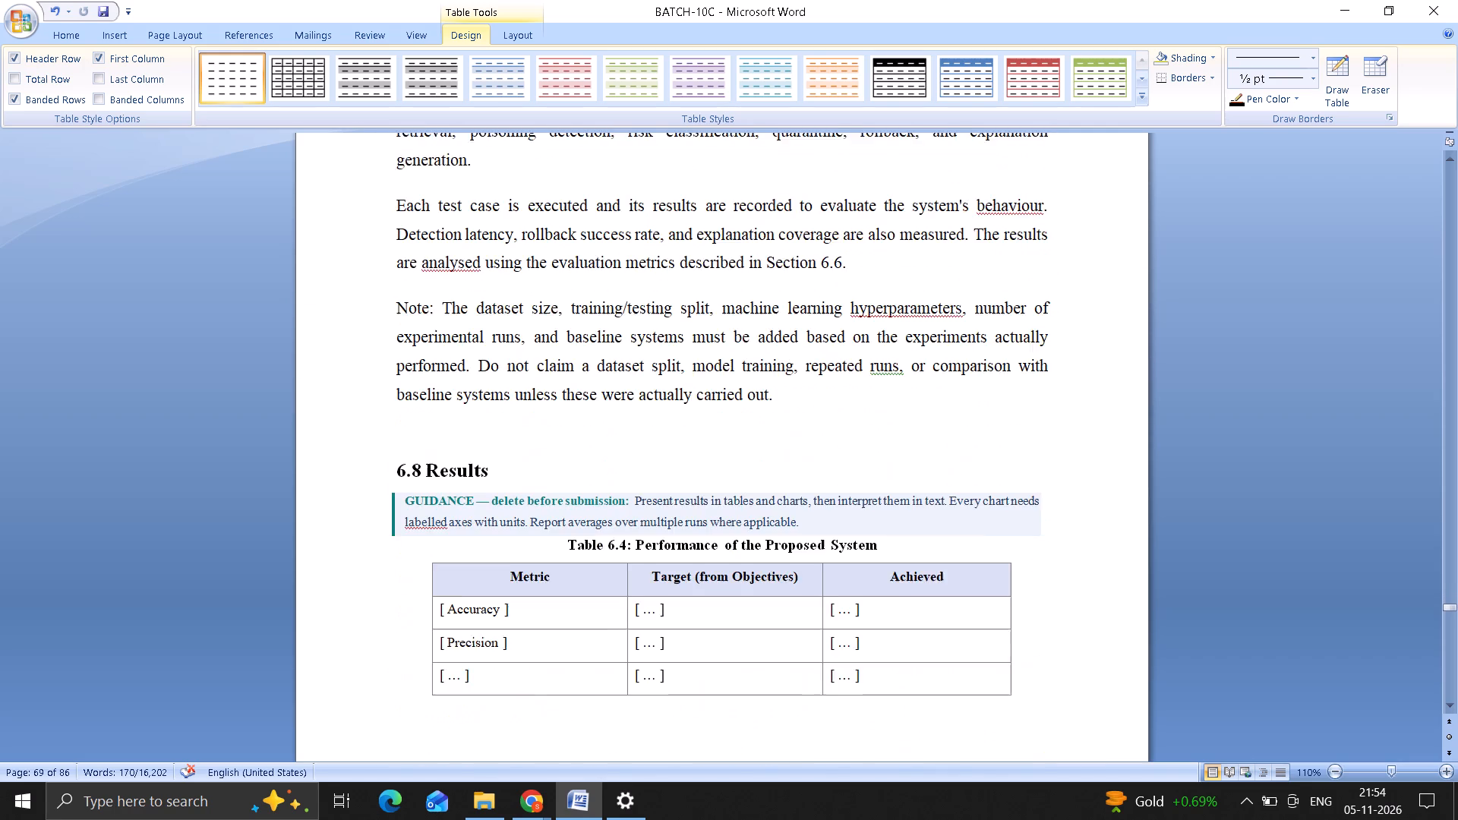
scroll(352, 261, "down", 10)
scroll(352, 261, "up", 6)
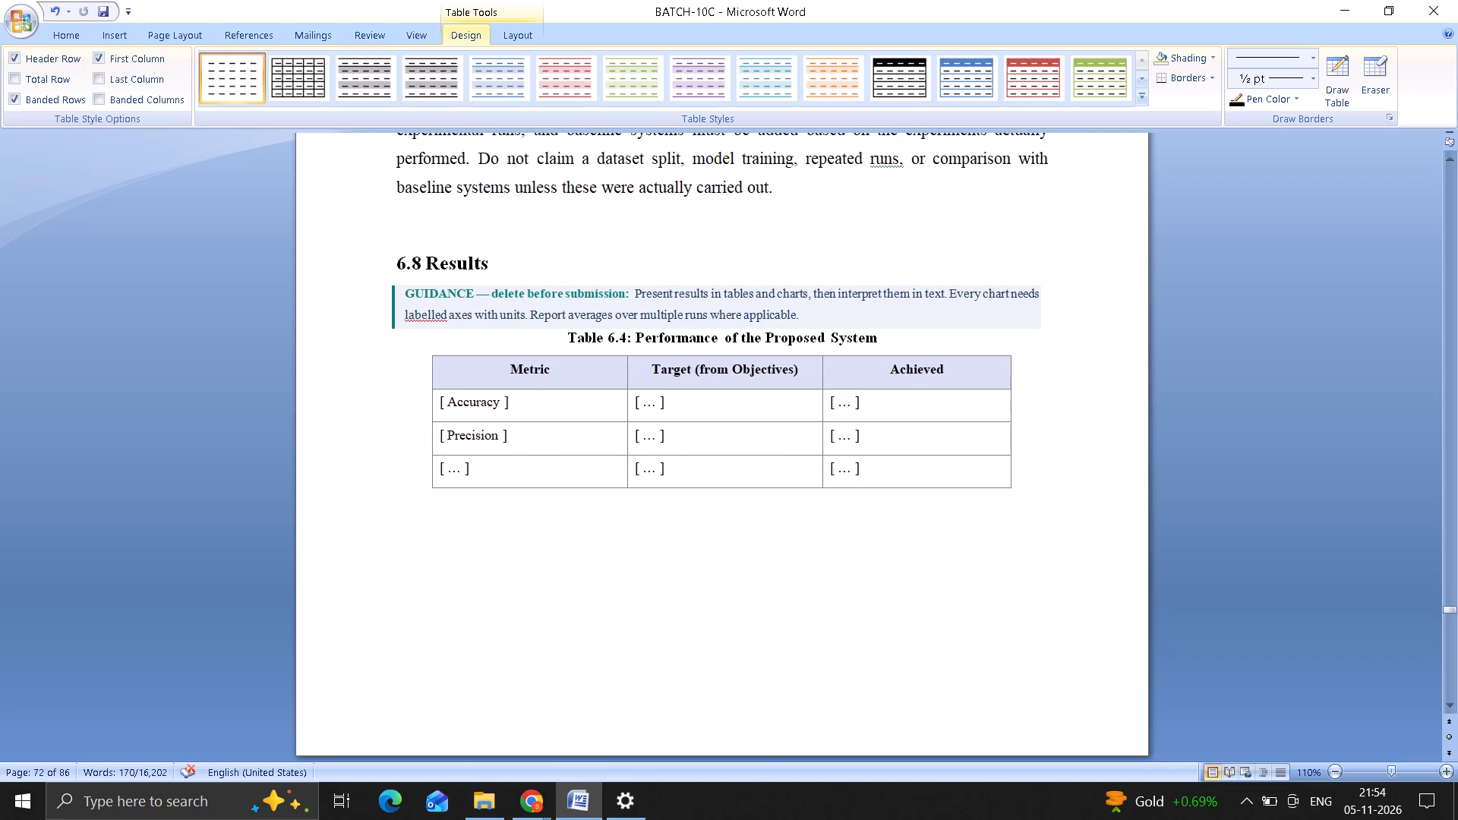
left_click_drag(429, 338, 928, 545)
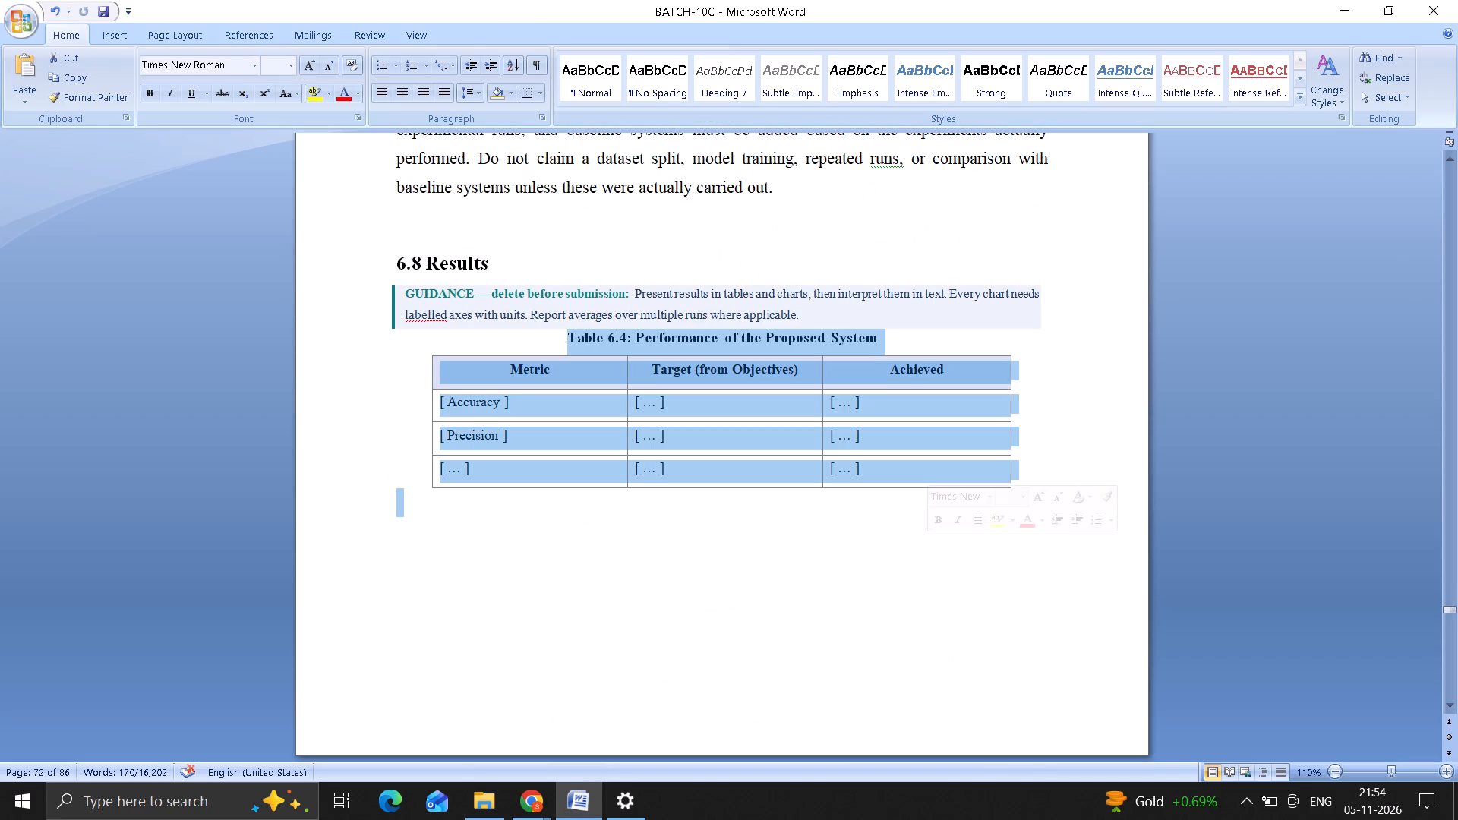
key("ctrl+x")
scroll(928, 545, "down", 9)
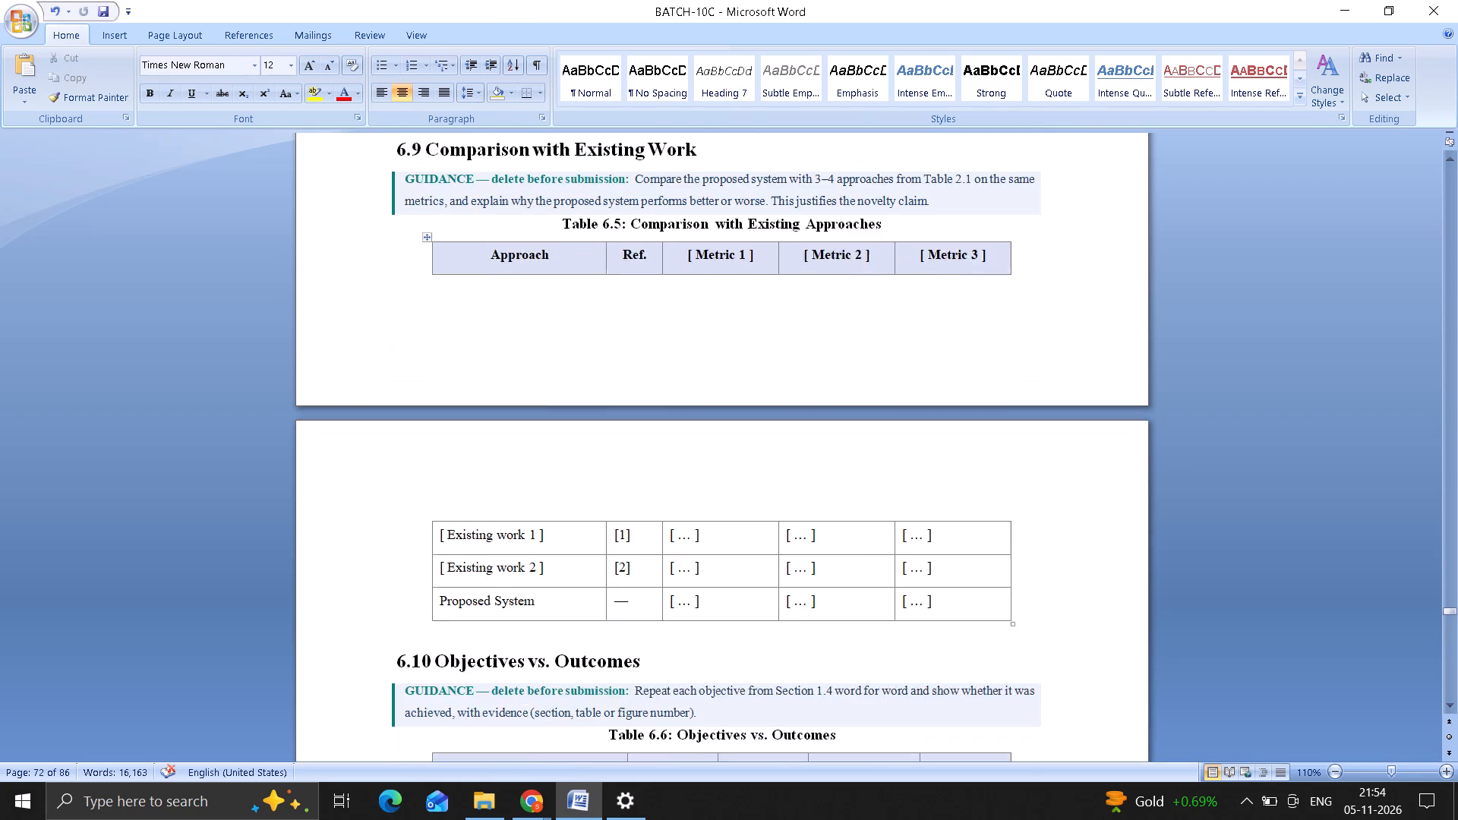
scroll(928, 545, "down", 9)
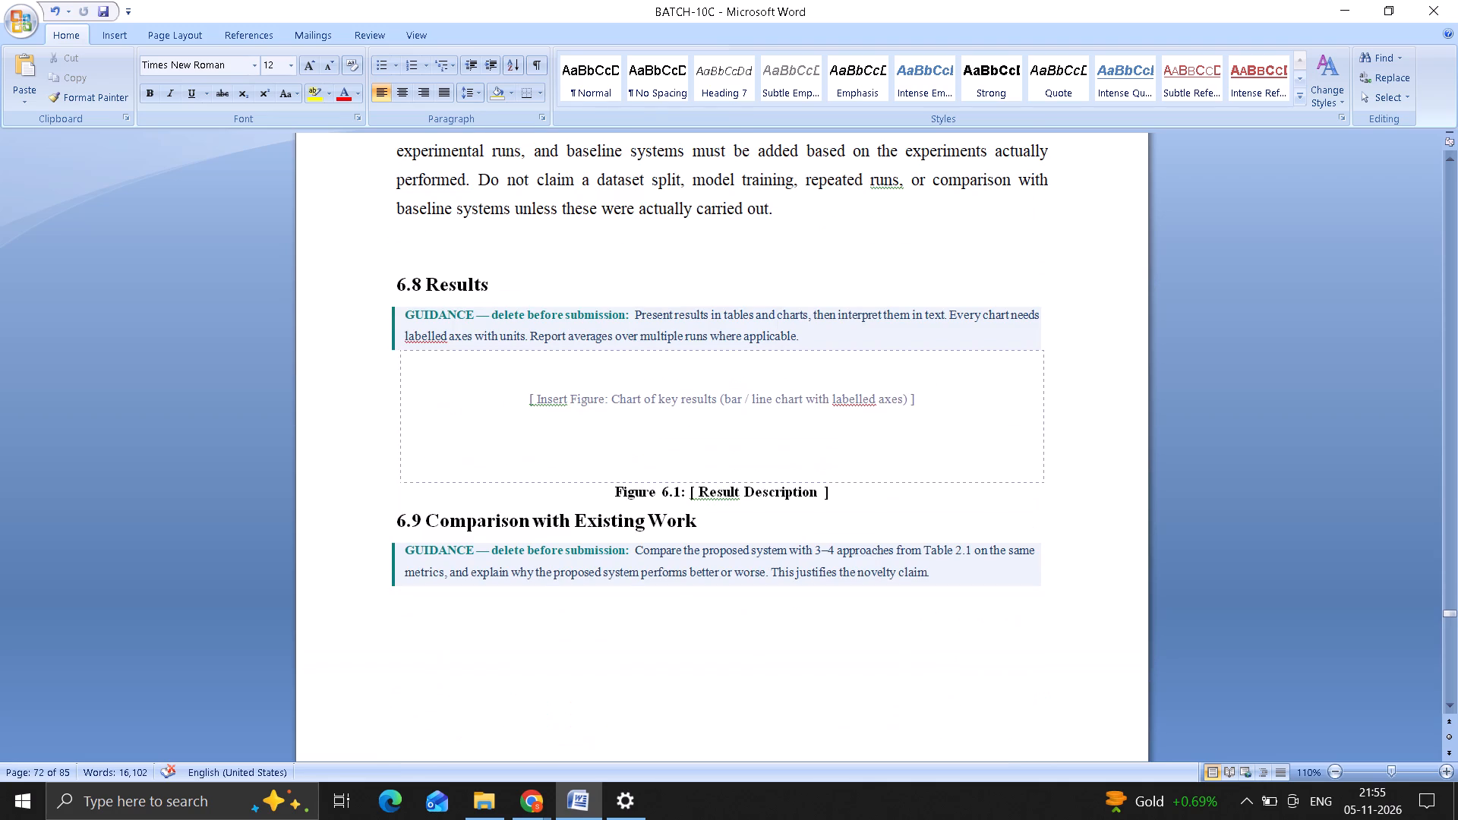
left_click(820, 455)
left_click(873, 364)
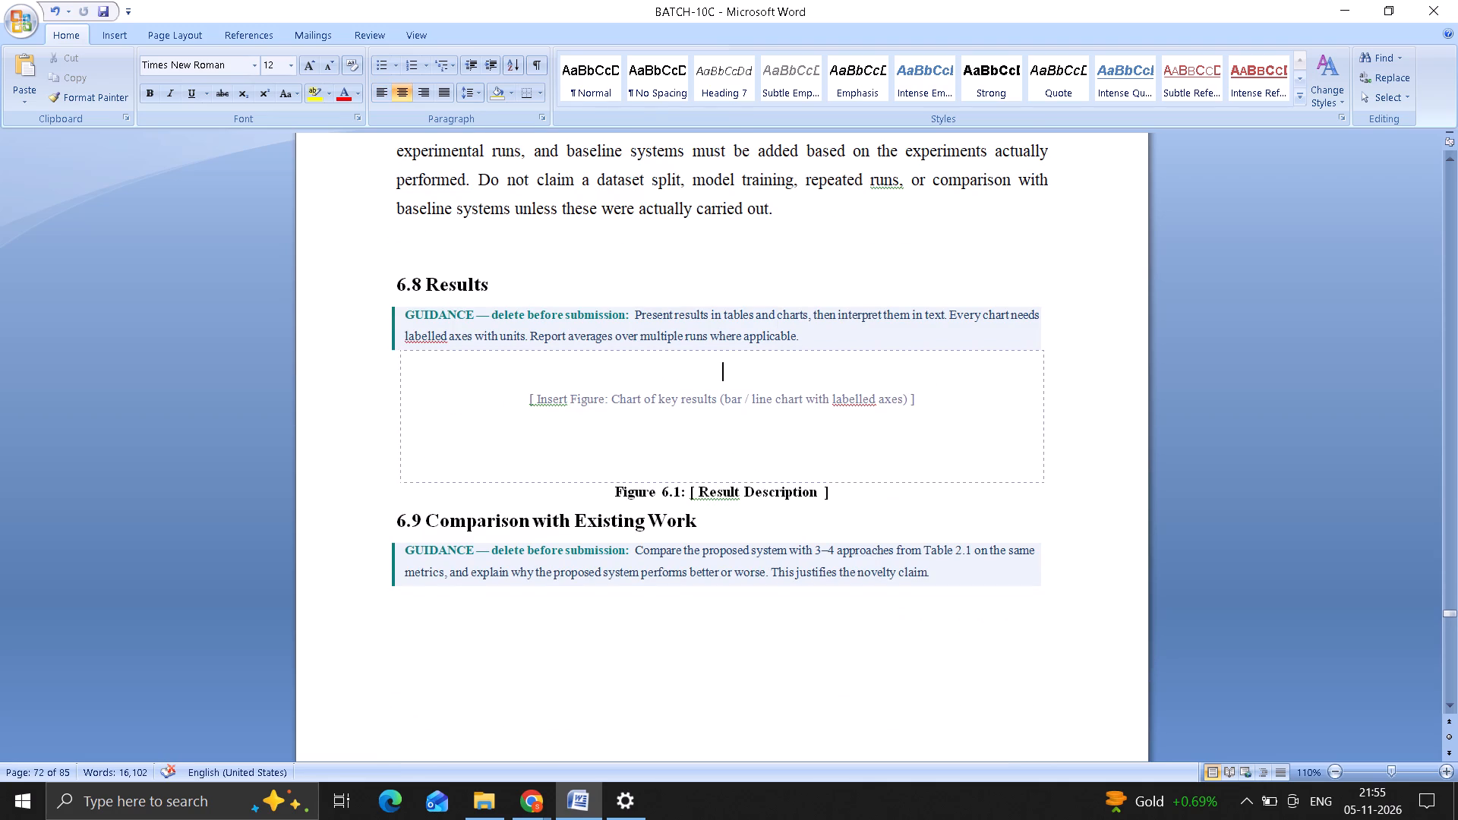
scroll(873, 364, "down", 9)
scroll(873, 364, "up", 6)
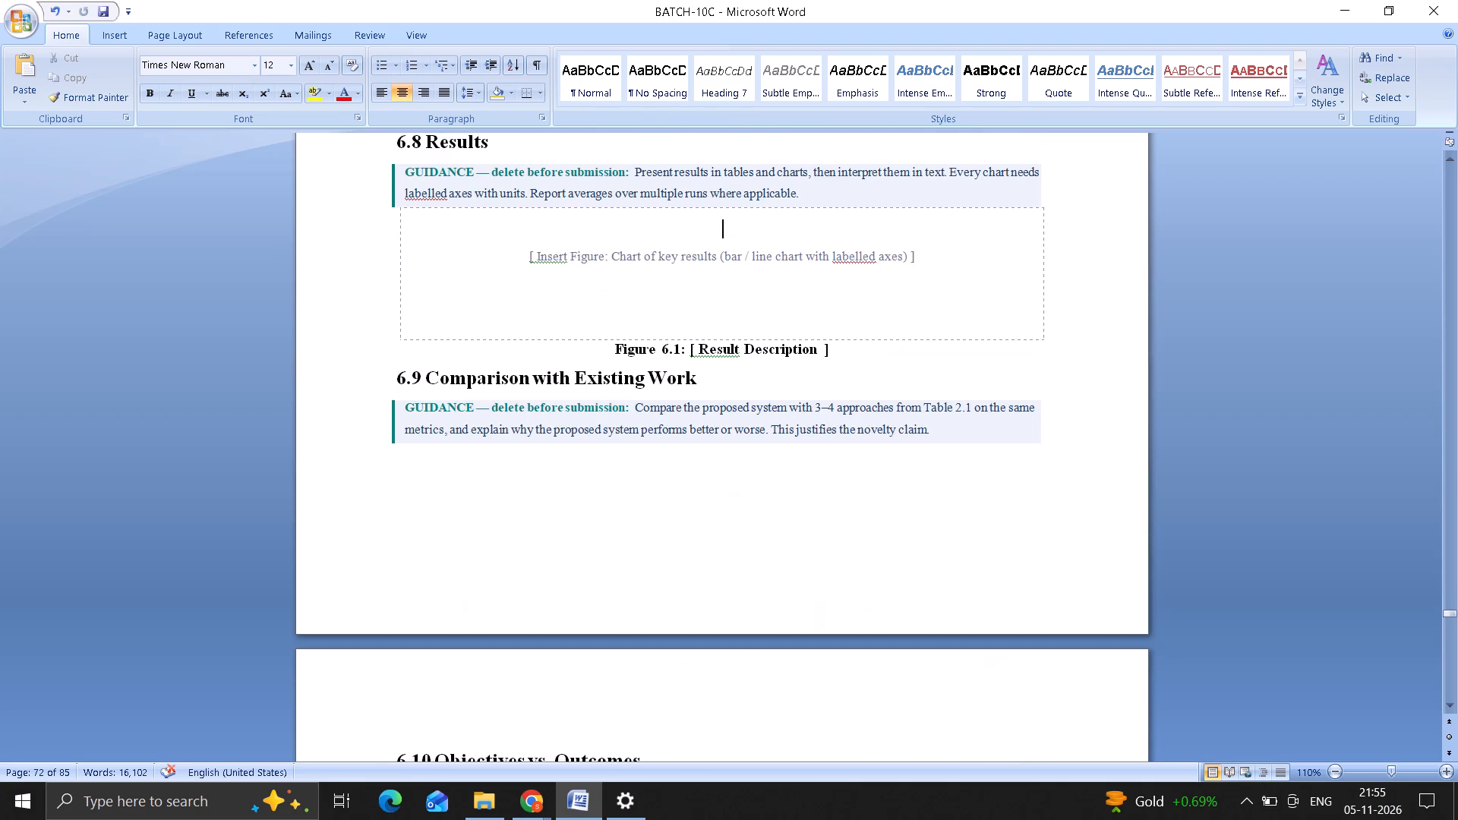
scroll(873, 364, "up", 1)
key("ctrl+v")
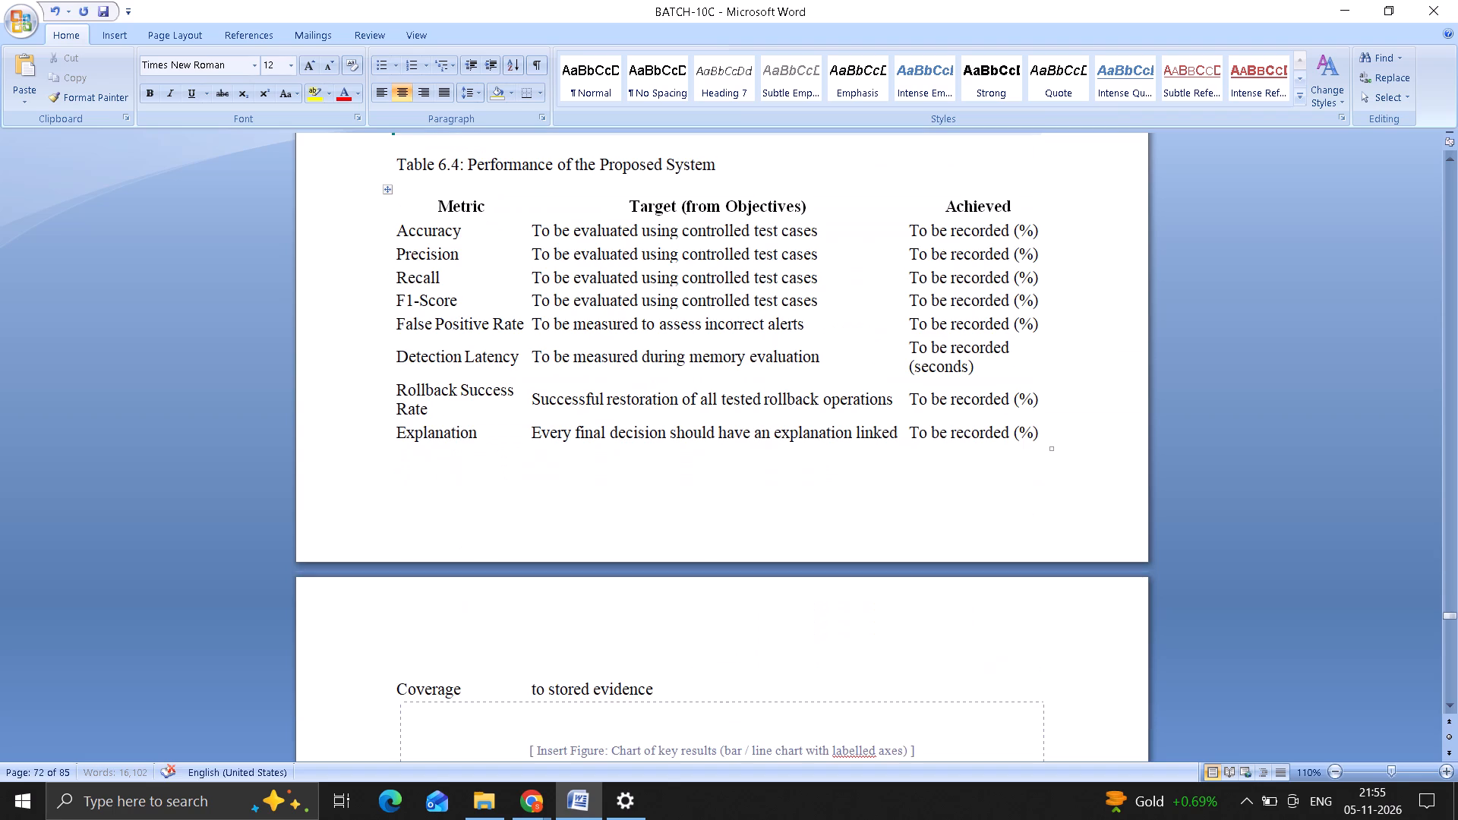
Select the whole pasted Table 6.4 and convert it with Convert Text to Table, using 3 columns and AutoFit to window.
scroll(873, 364, "up", 3)
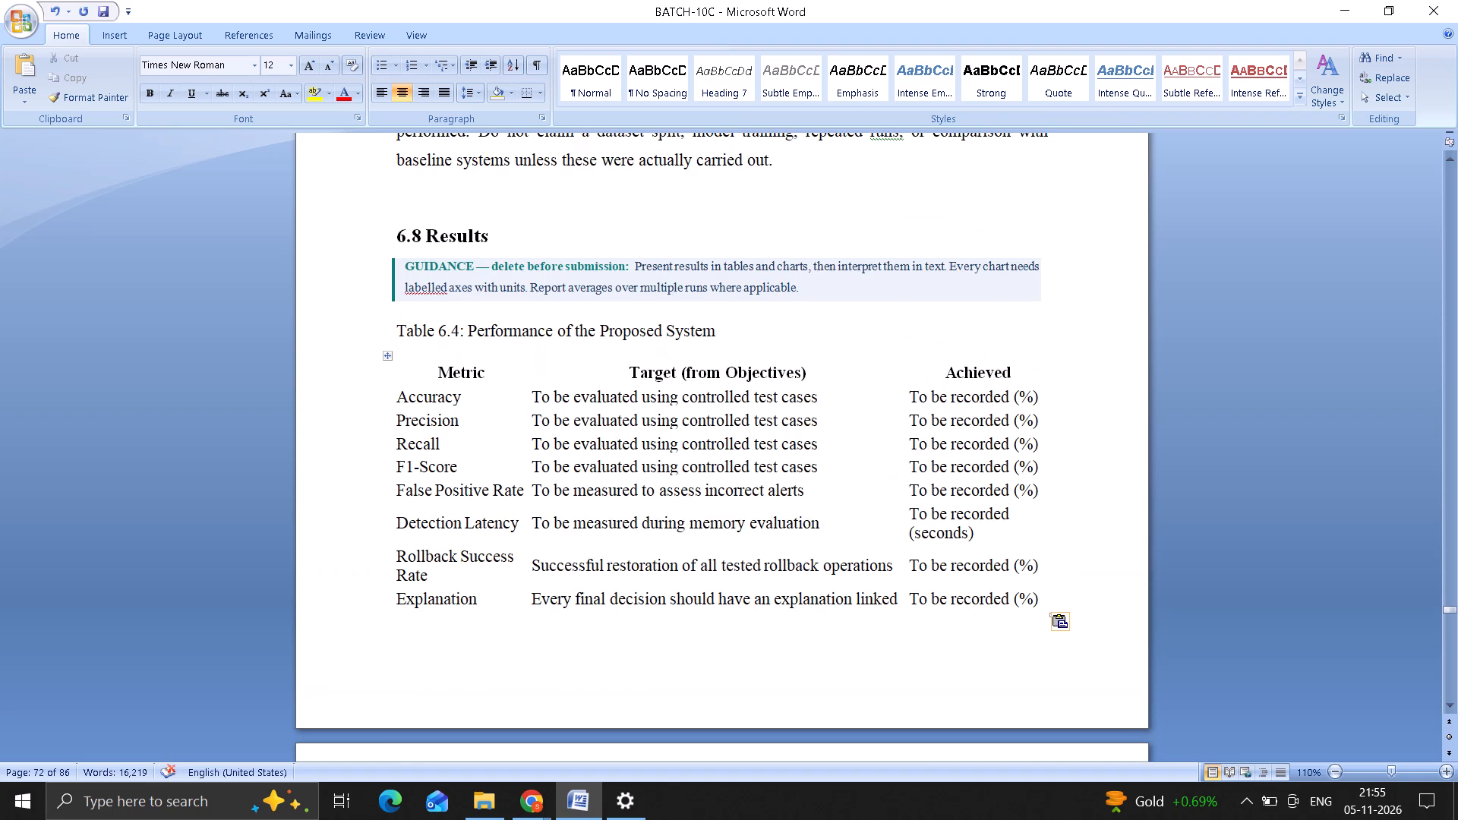
left_click_drag(431, 369, 633, 535)
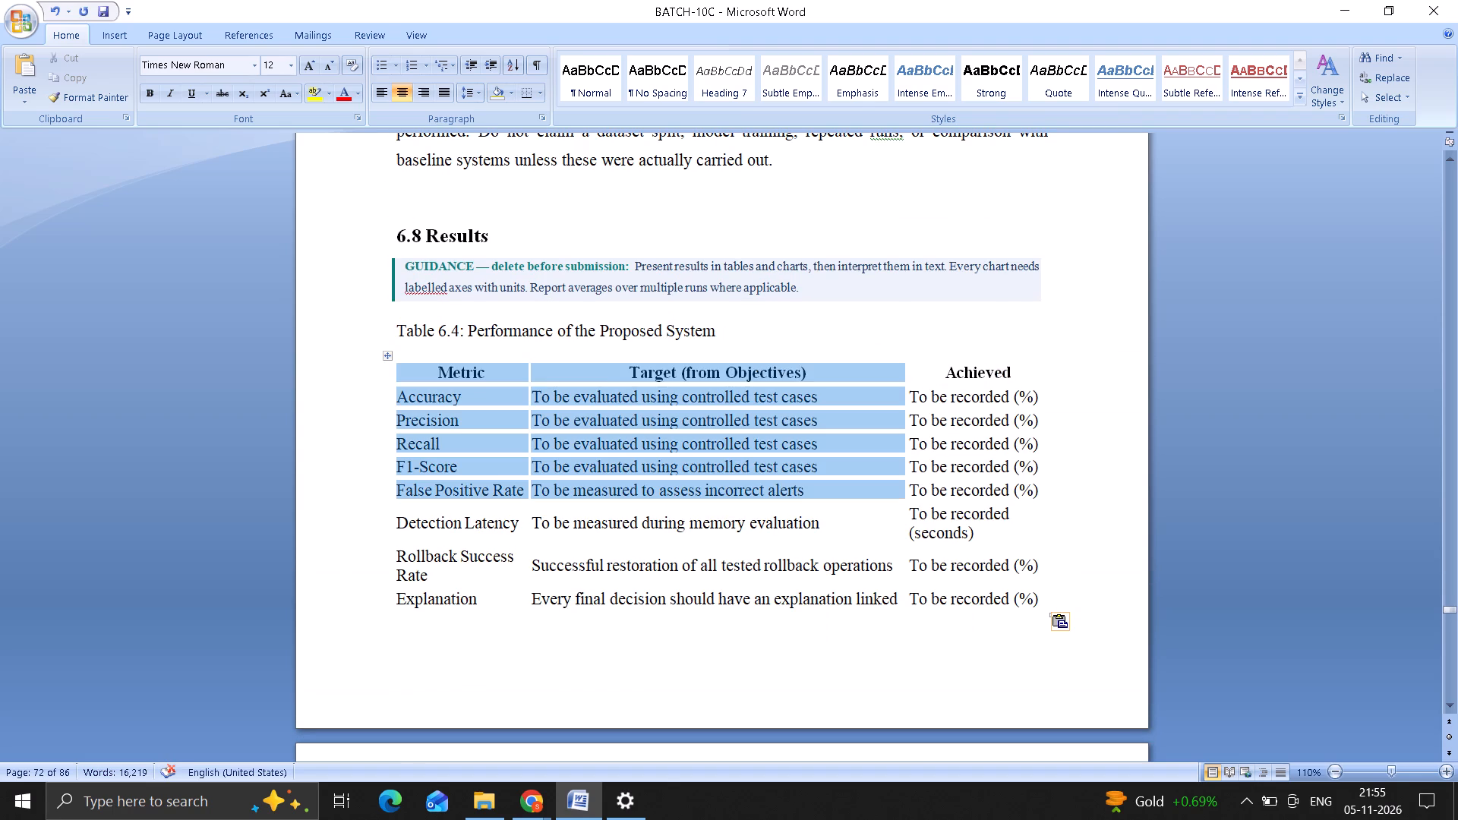
left_click_drag(633, 535, 840, 762)
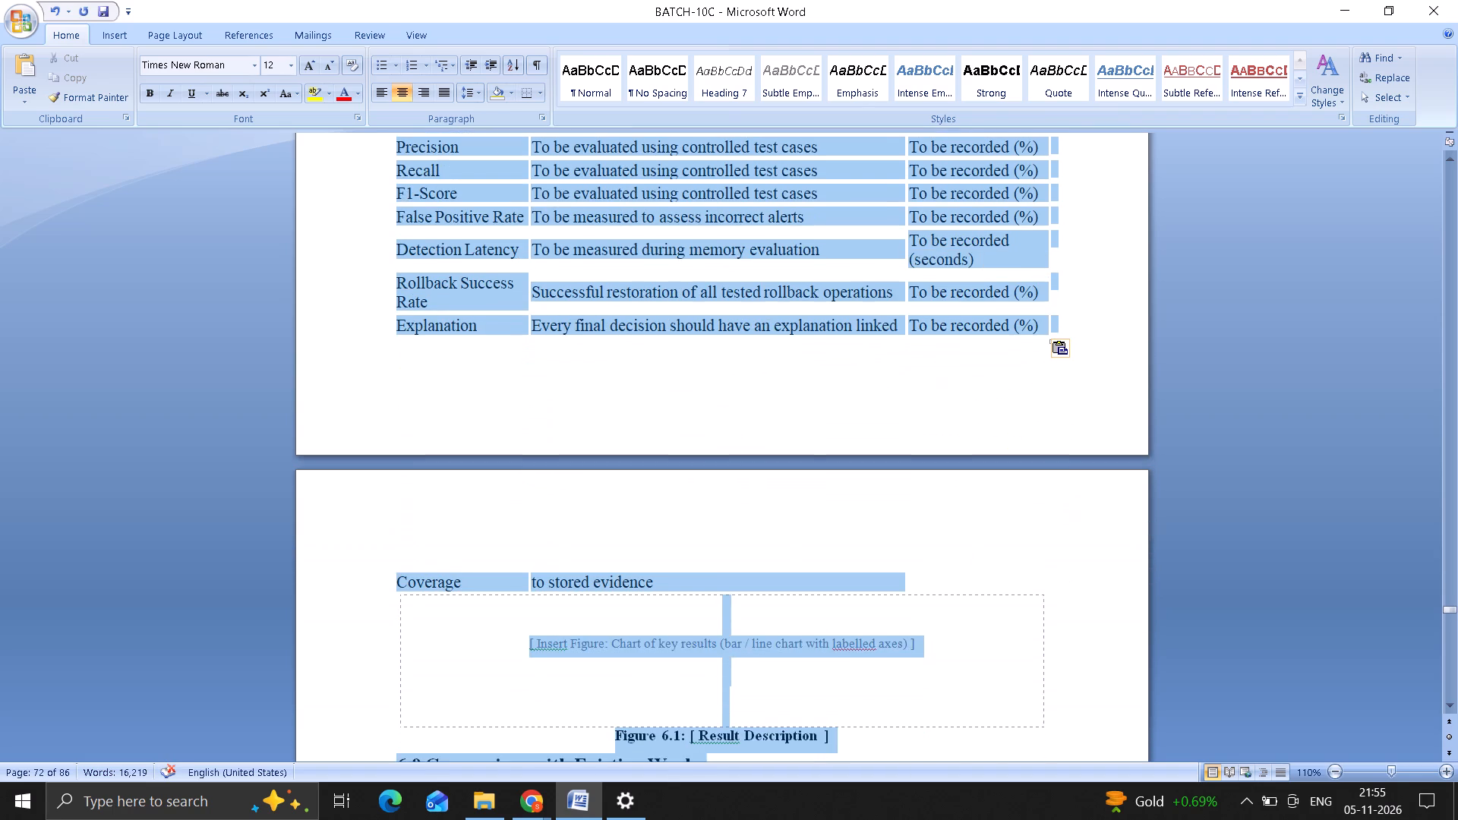
left_click_drag(840, 762, 832, 499)
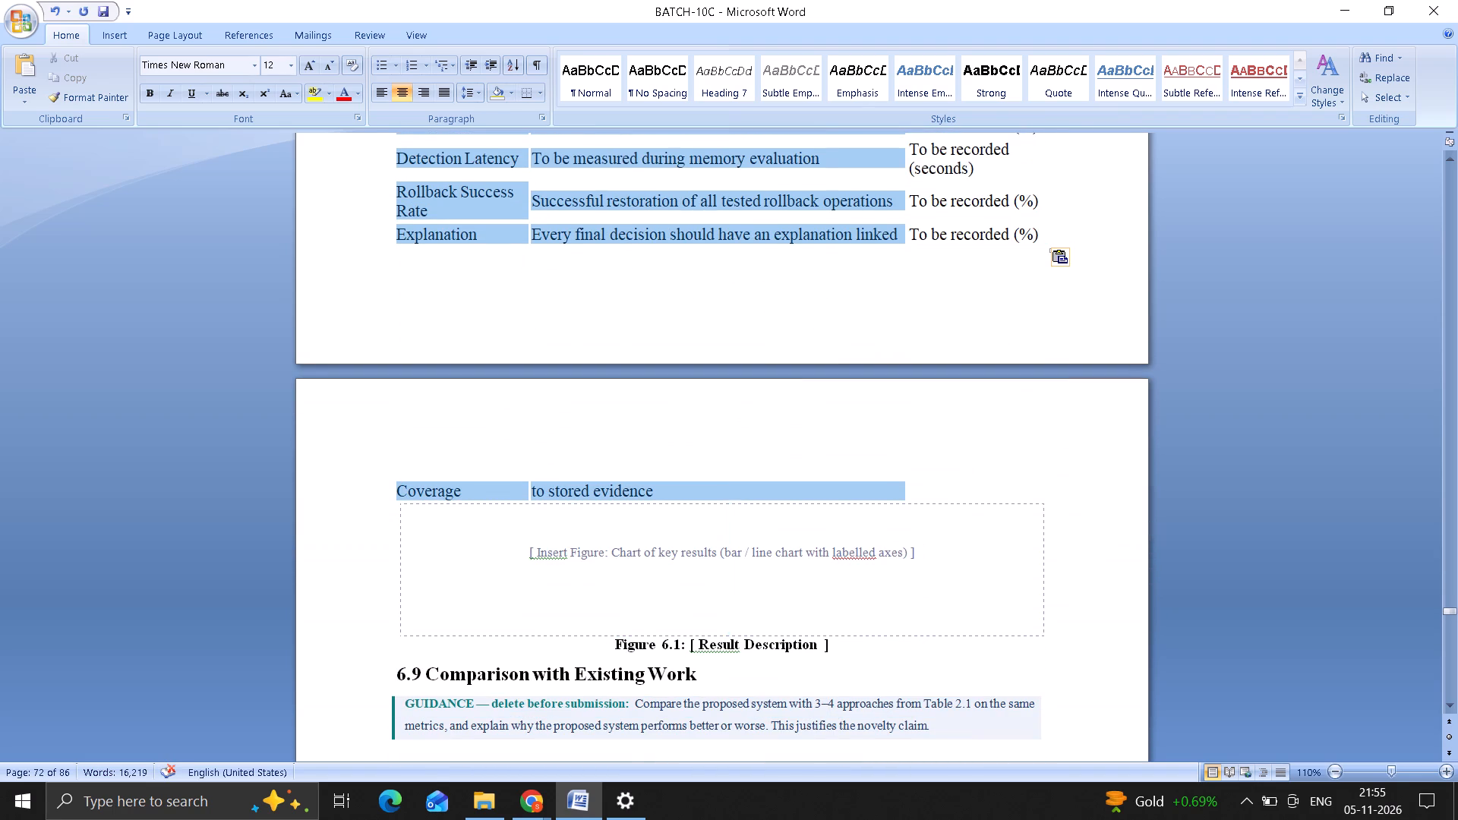
left_click_drag(832, 499, 986, 519)
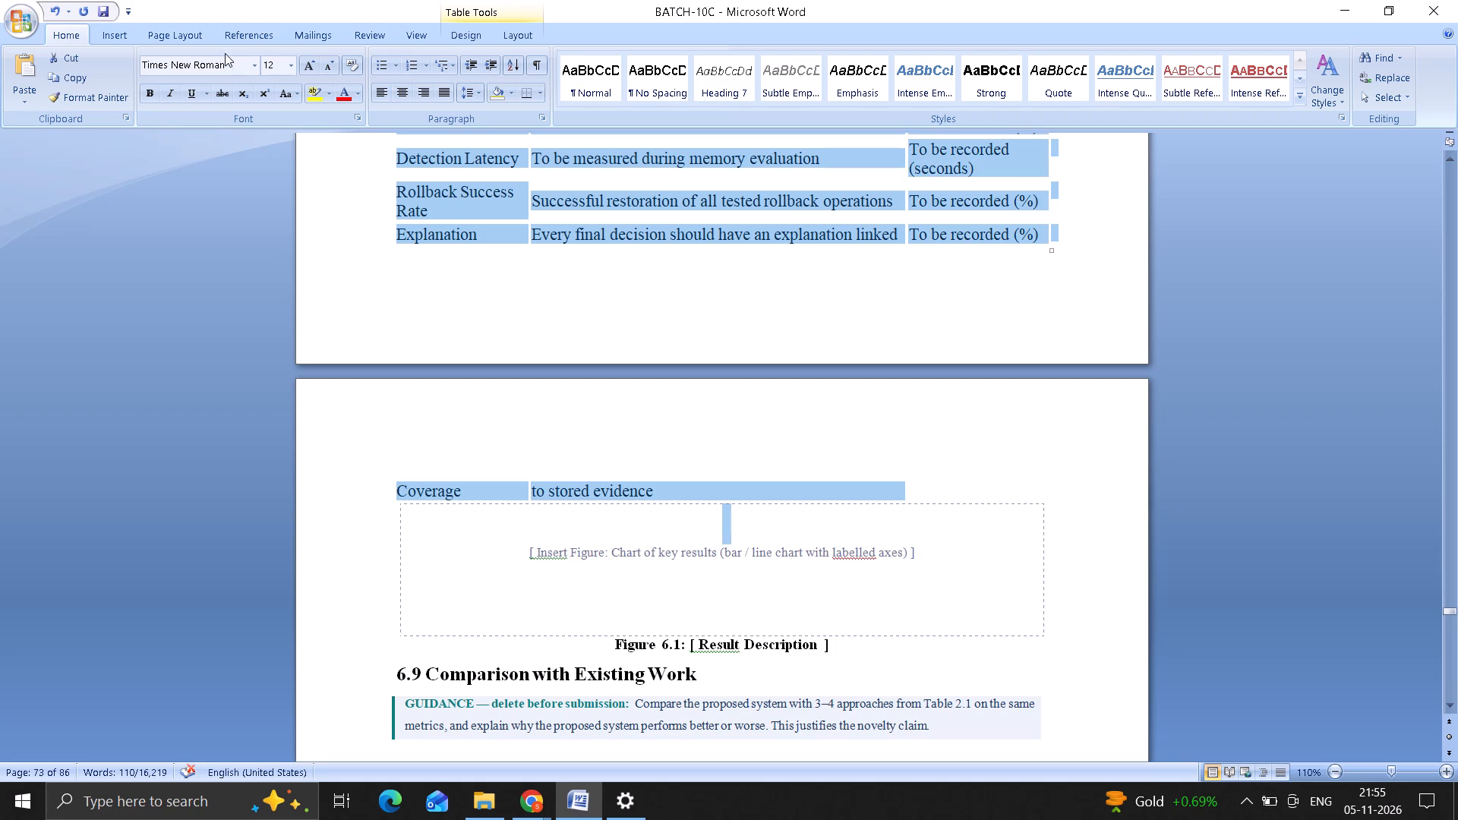
left_click(121, 35)
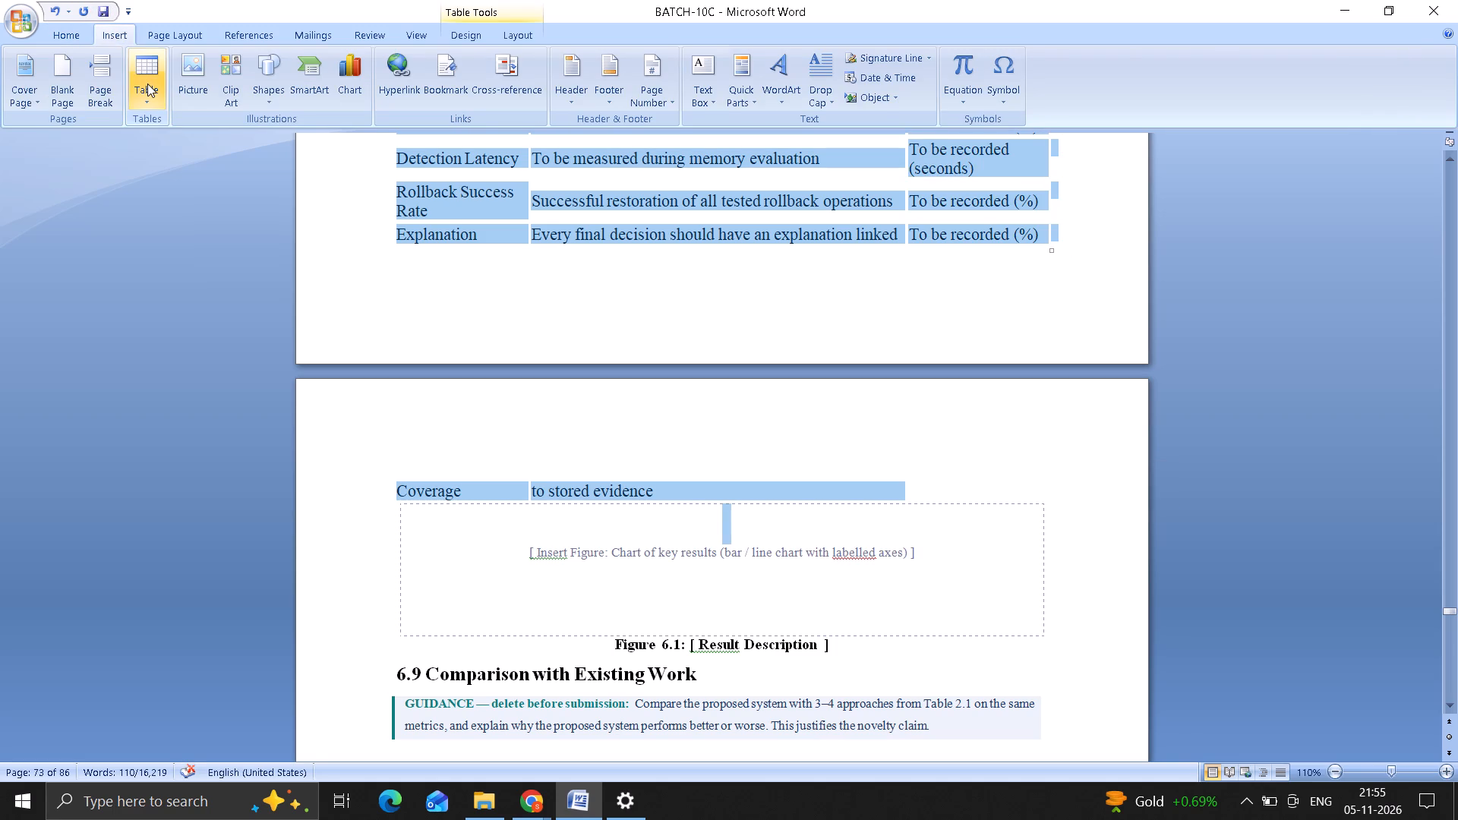
left_click(147, 84)
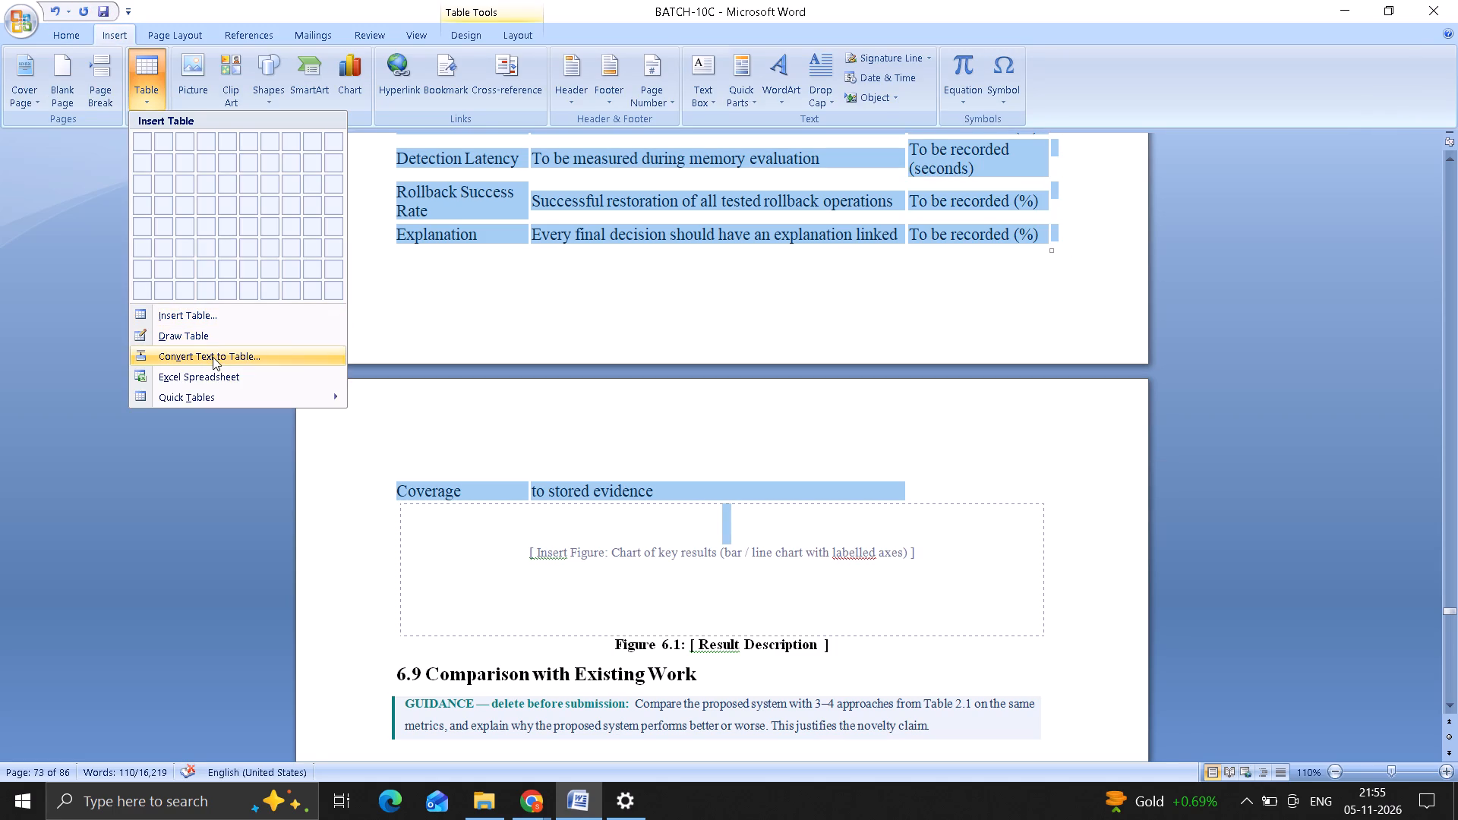
left_click(213, 357)
left_click(724, 403)
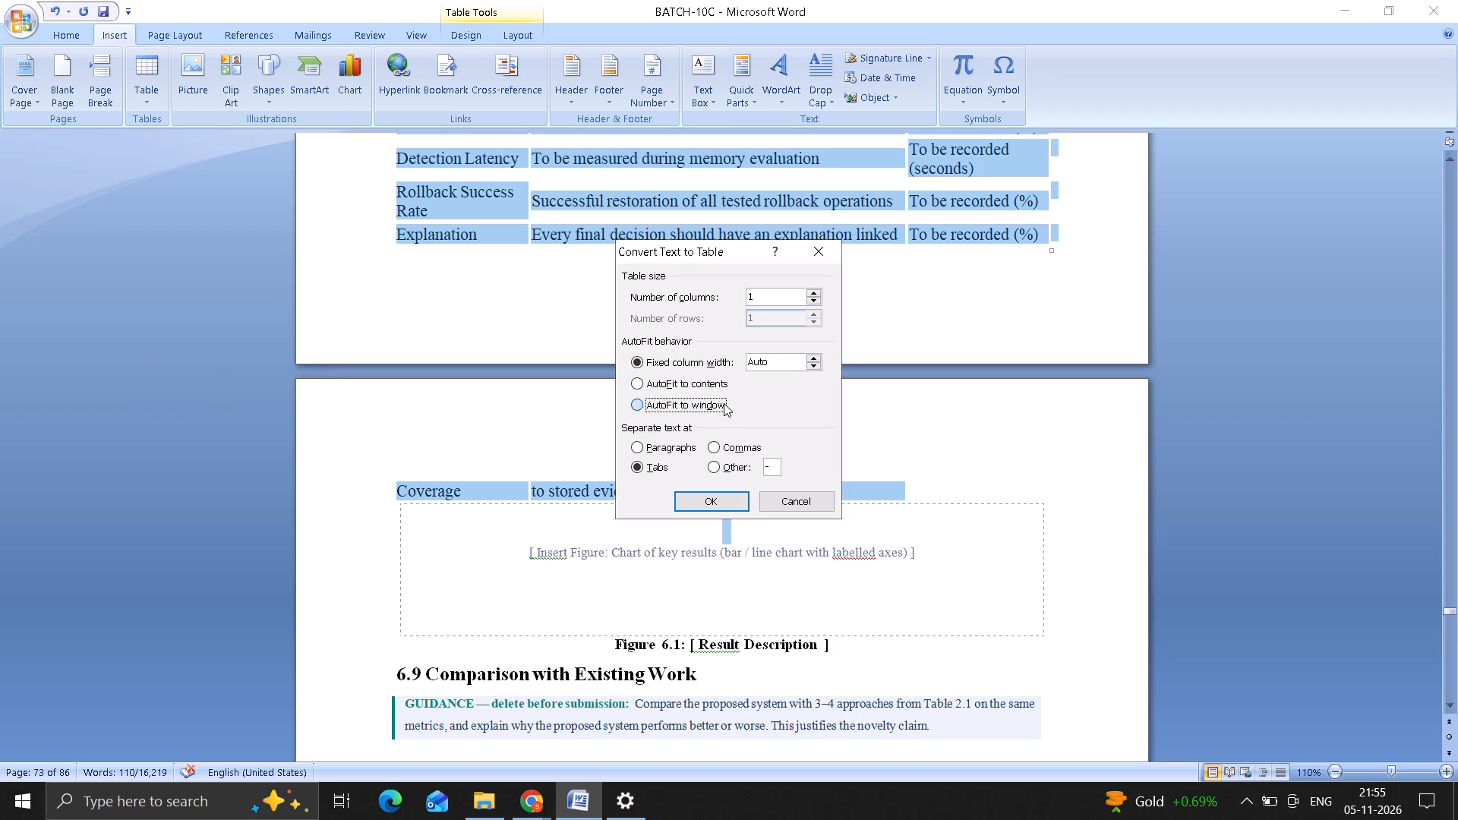
left_click(766, 298)
key("BackSpace")
key("3")
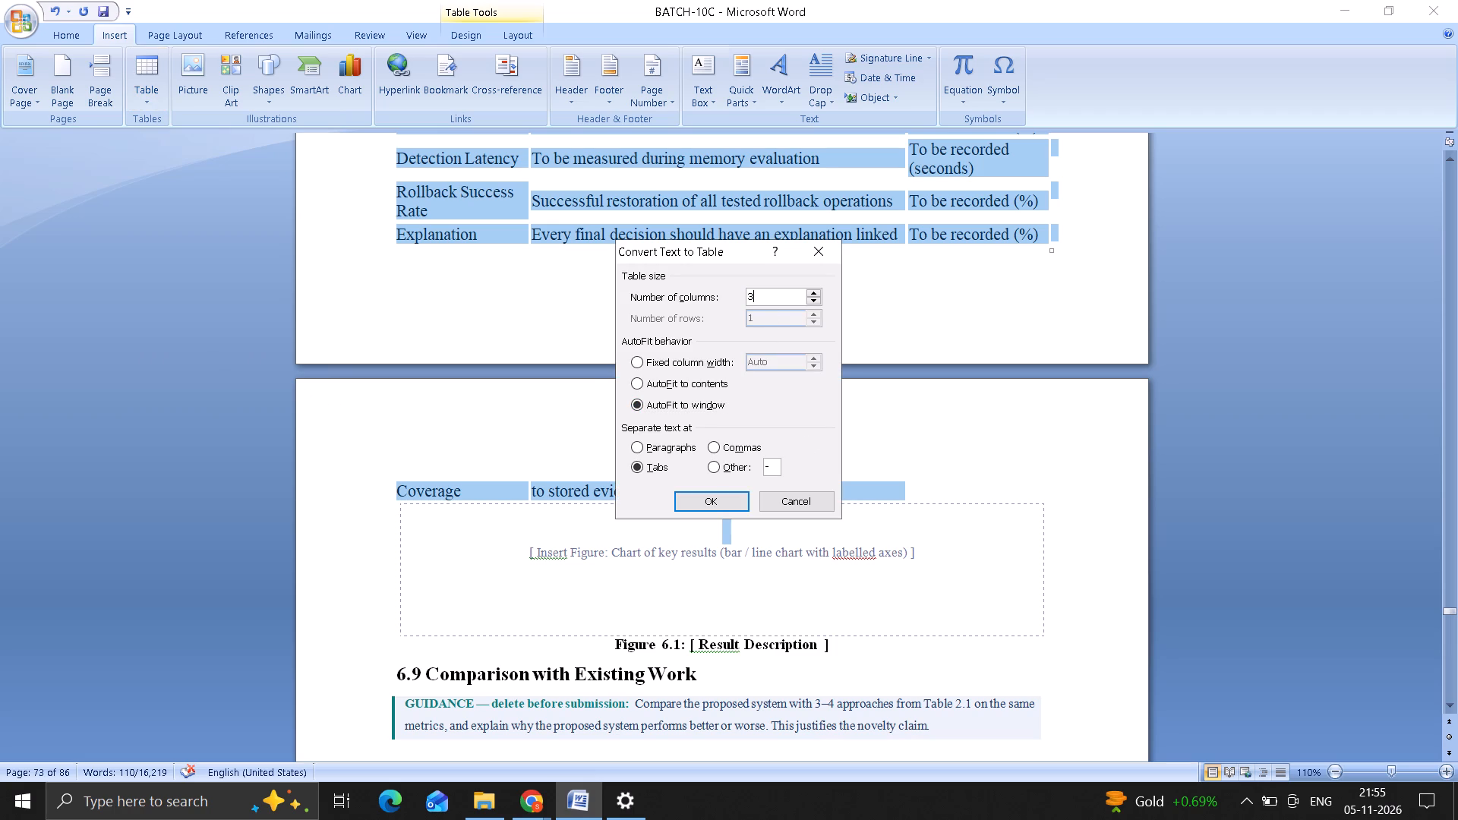
left_click(696, 498)
Apply the black grid table style with borders around every cell to the selected Table 6.4.
scroll(696, 498, "up", 4)
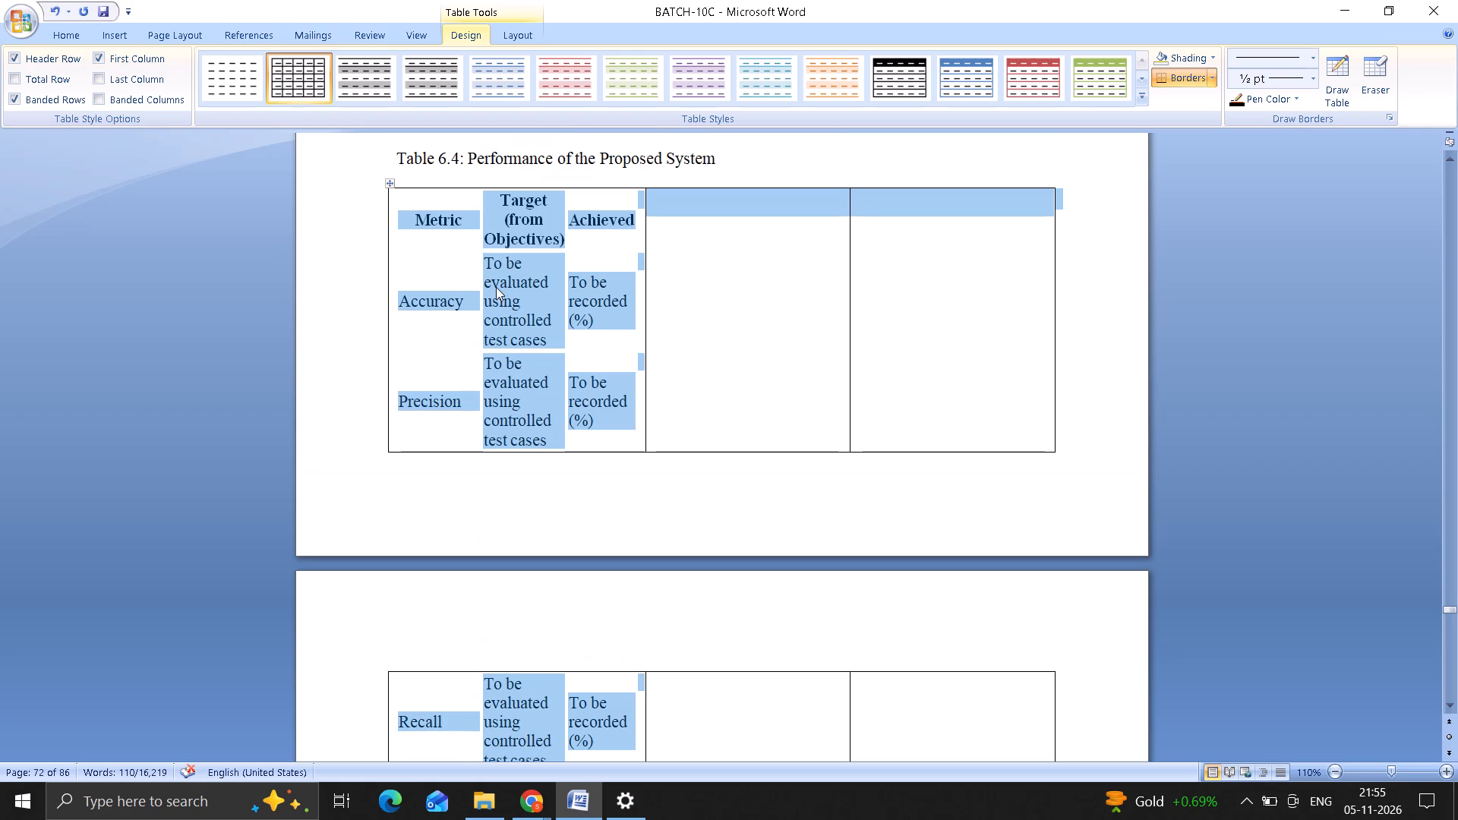
left_click(346, 87)
left_click(311, 84)
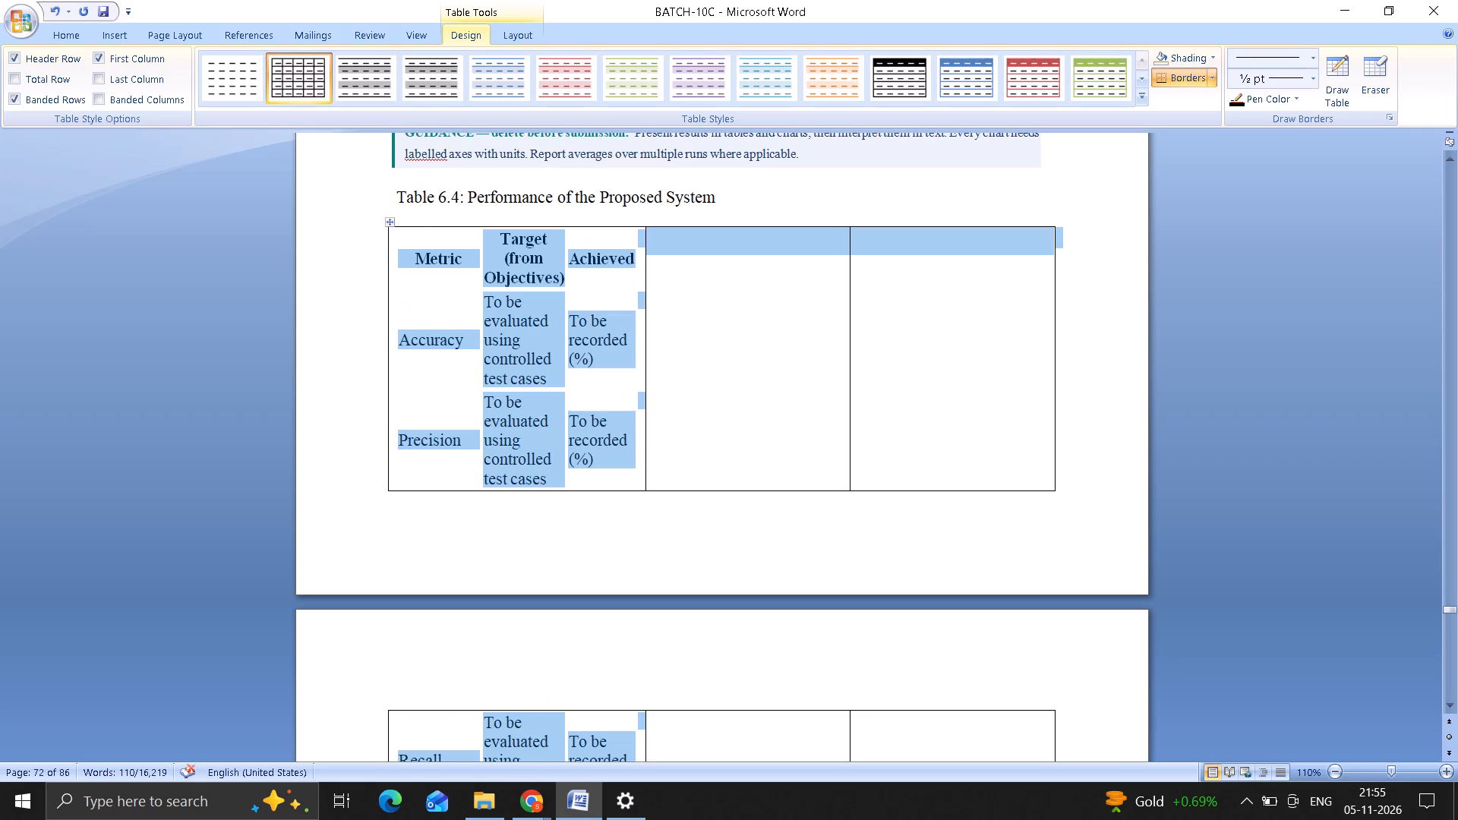
Cut the incorrectly converted Table 6.4 out of section 6.8 Results.
key("ctrl+x")
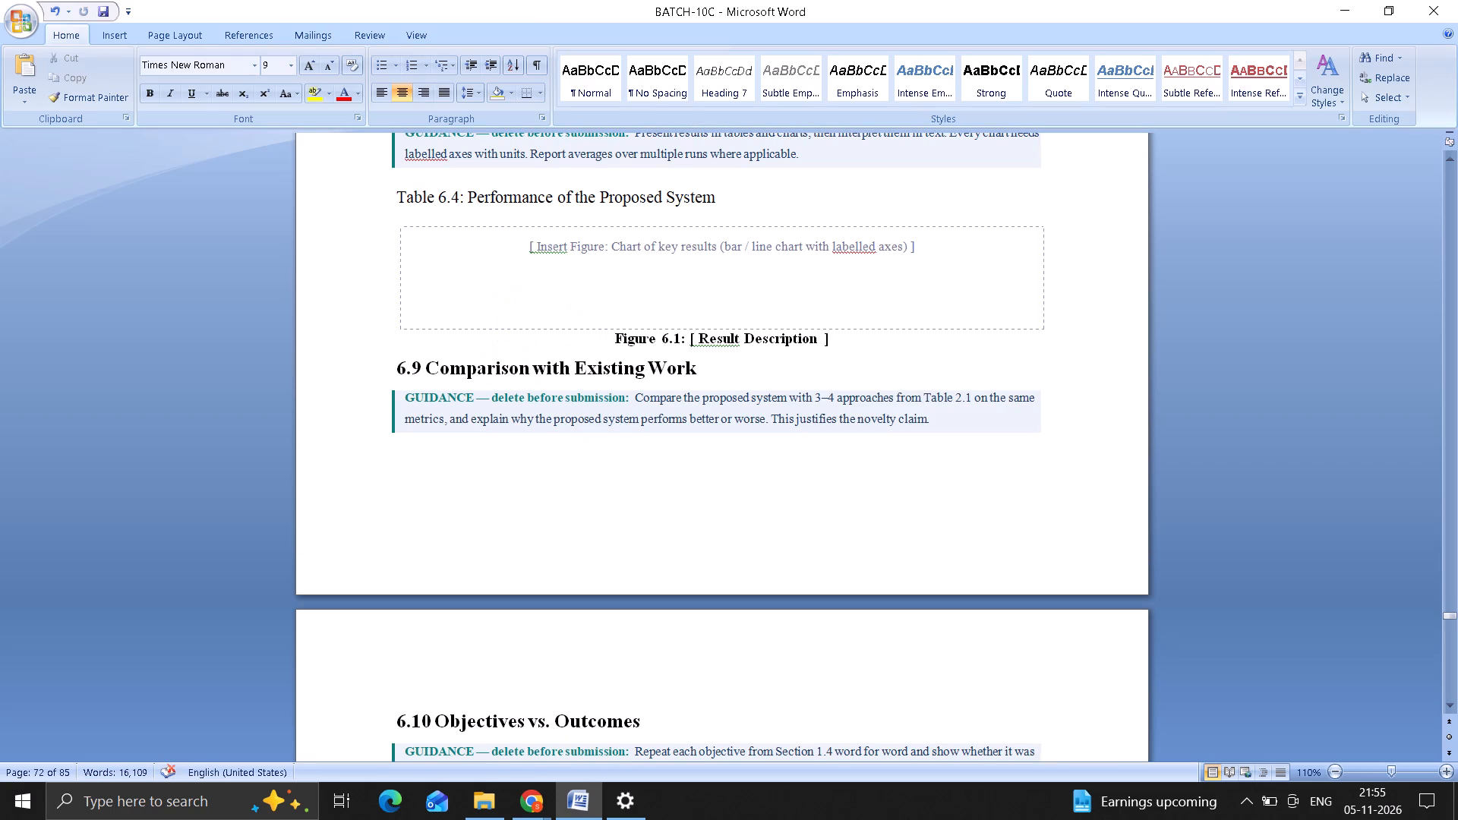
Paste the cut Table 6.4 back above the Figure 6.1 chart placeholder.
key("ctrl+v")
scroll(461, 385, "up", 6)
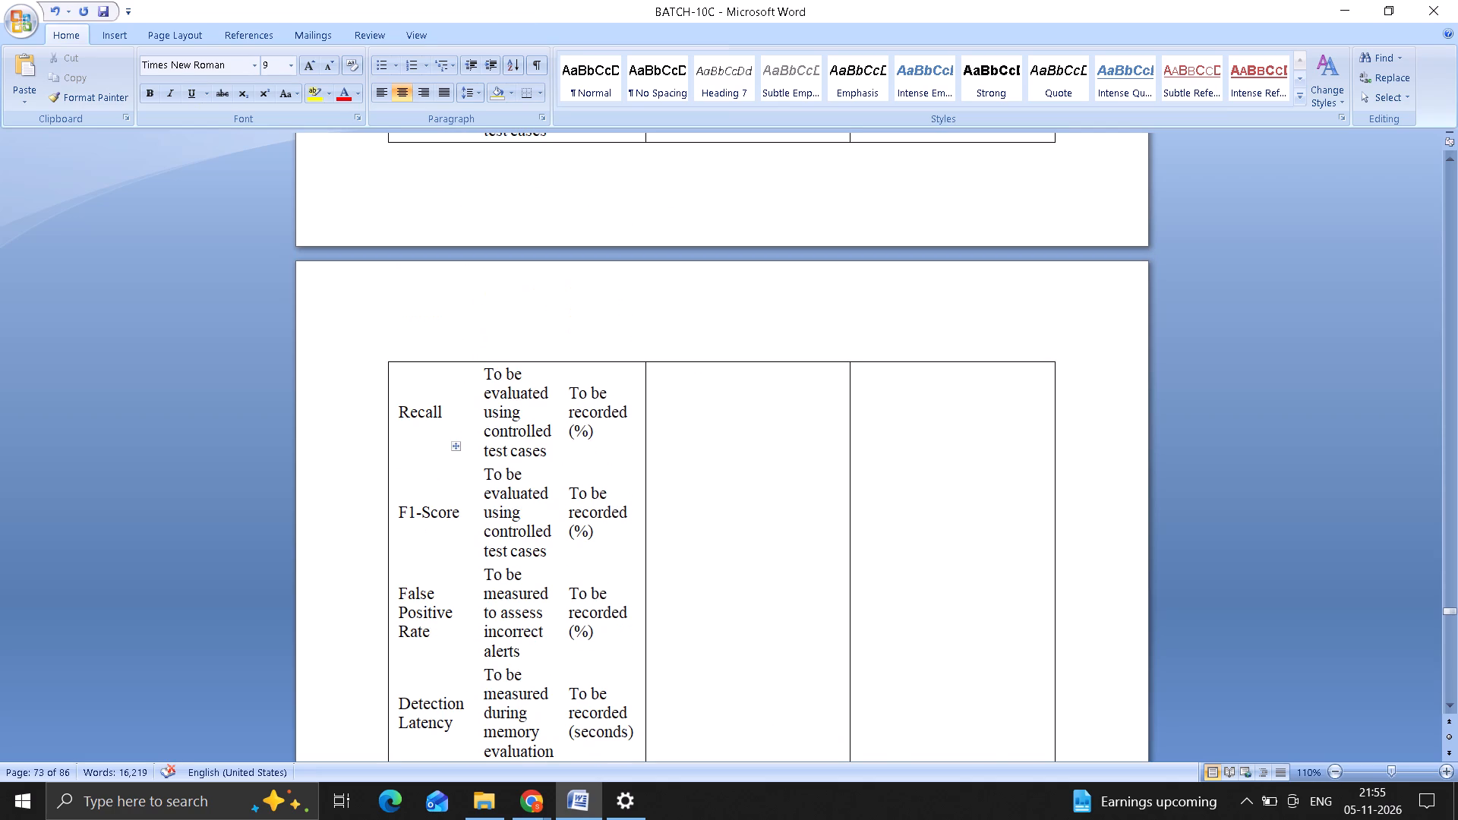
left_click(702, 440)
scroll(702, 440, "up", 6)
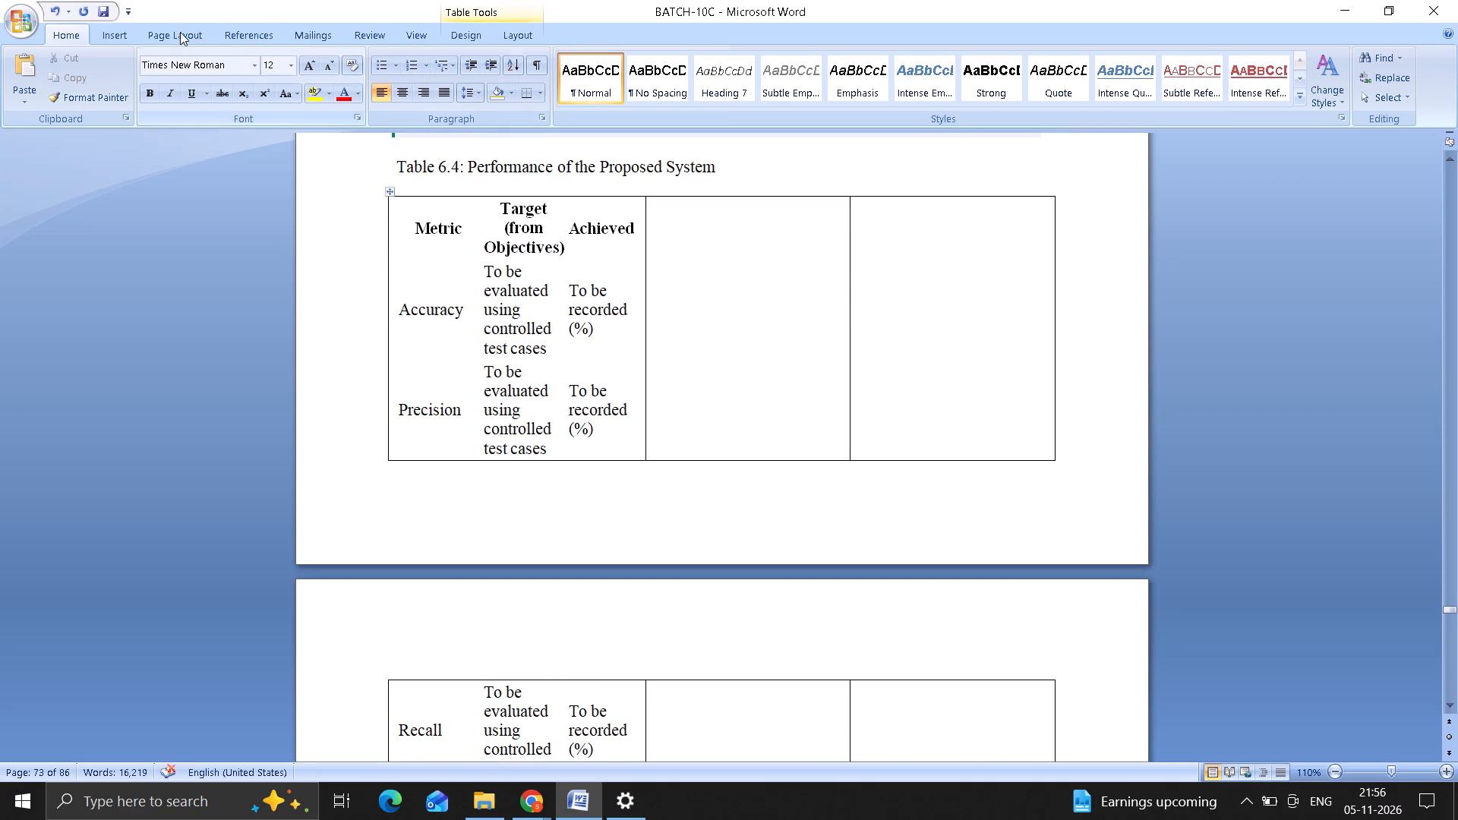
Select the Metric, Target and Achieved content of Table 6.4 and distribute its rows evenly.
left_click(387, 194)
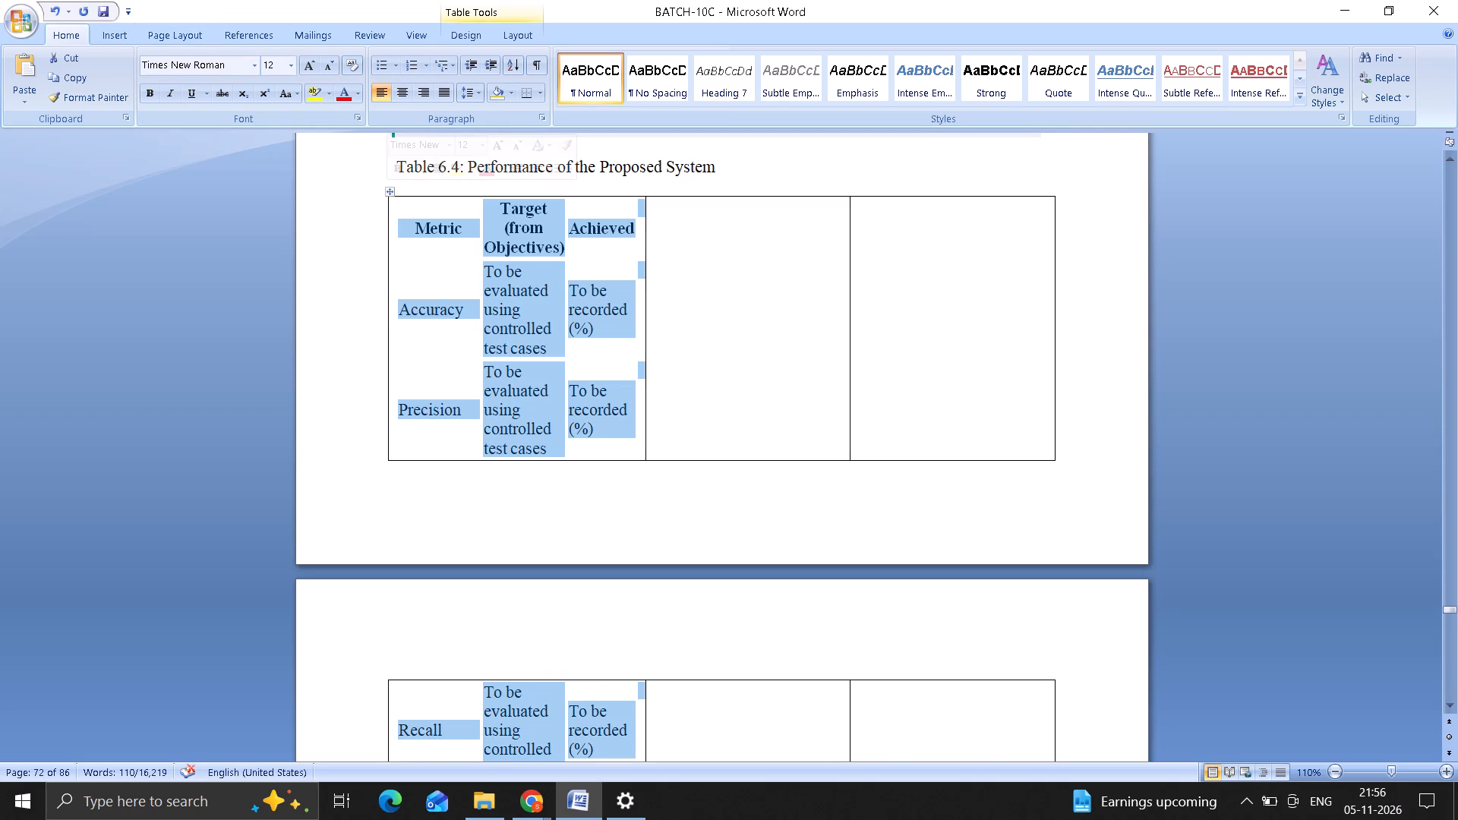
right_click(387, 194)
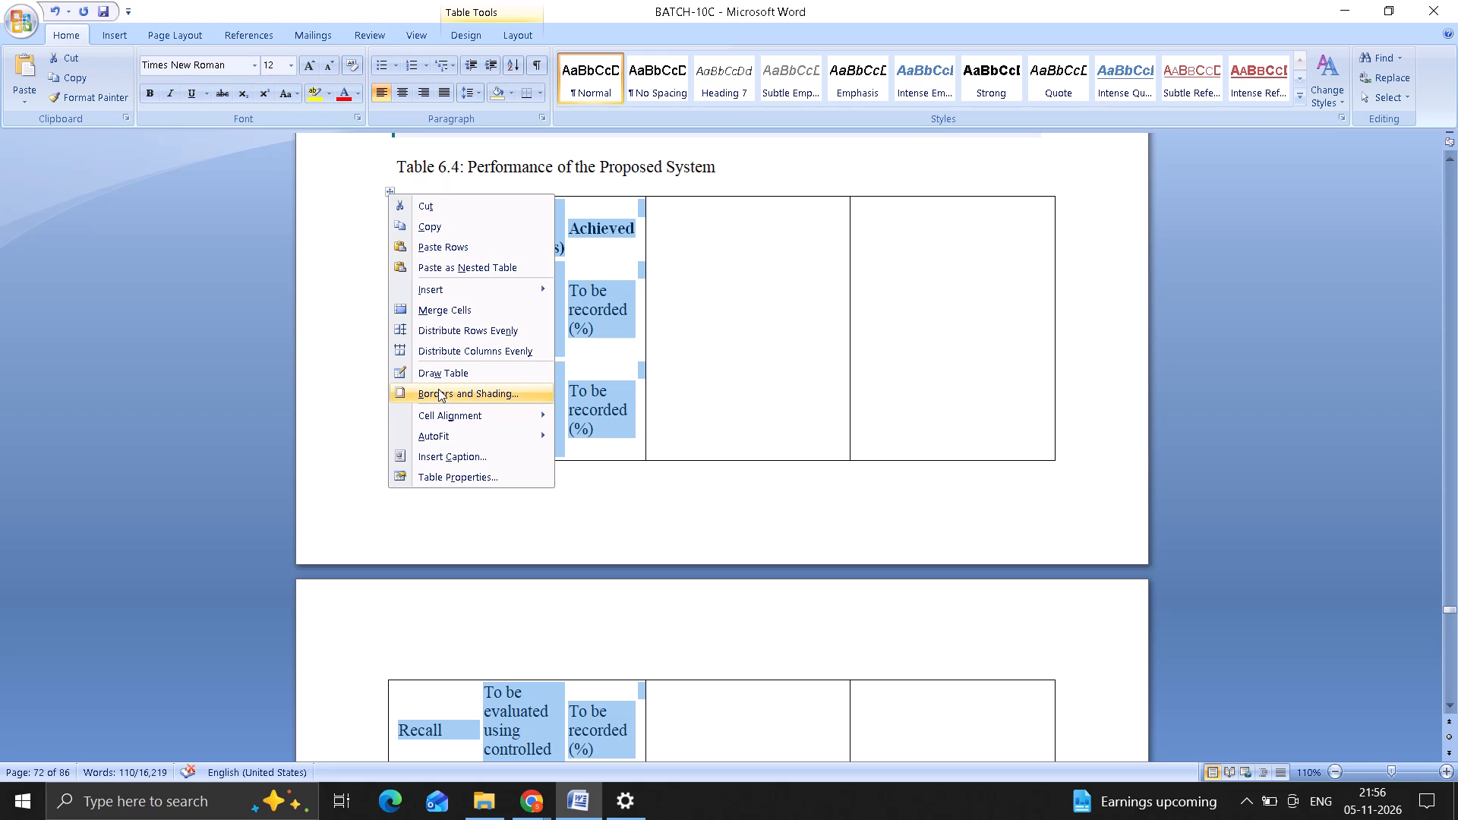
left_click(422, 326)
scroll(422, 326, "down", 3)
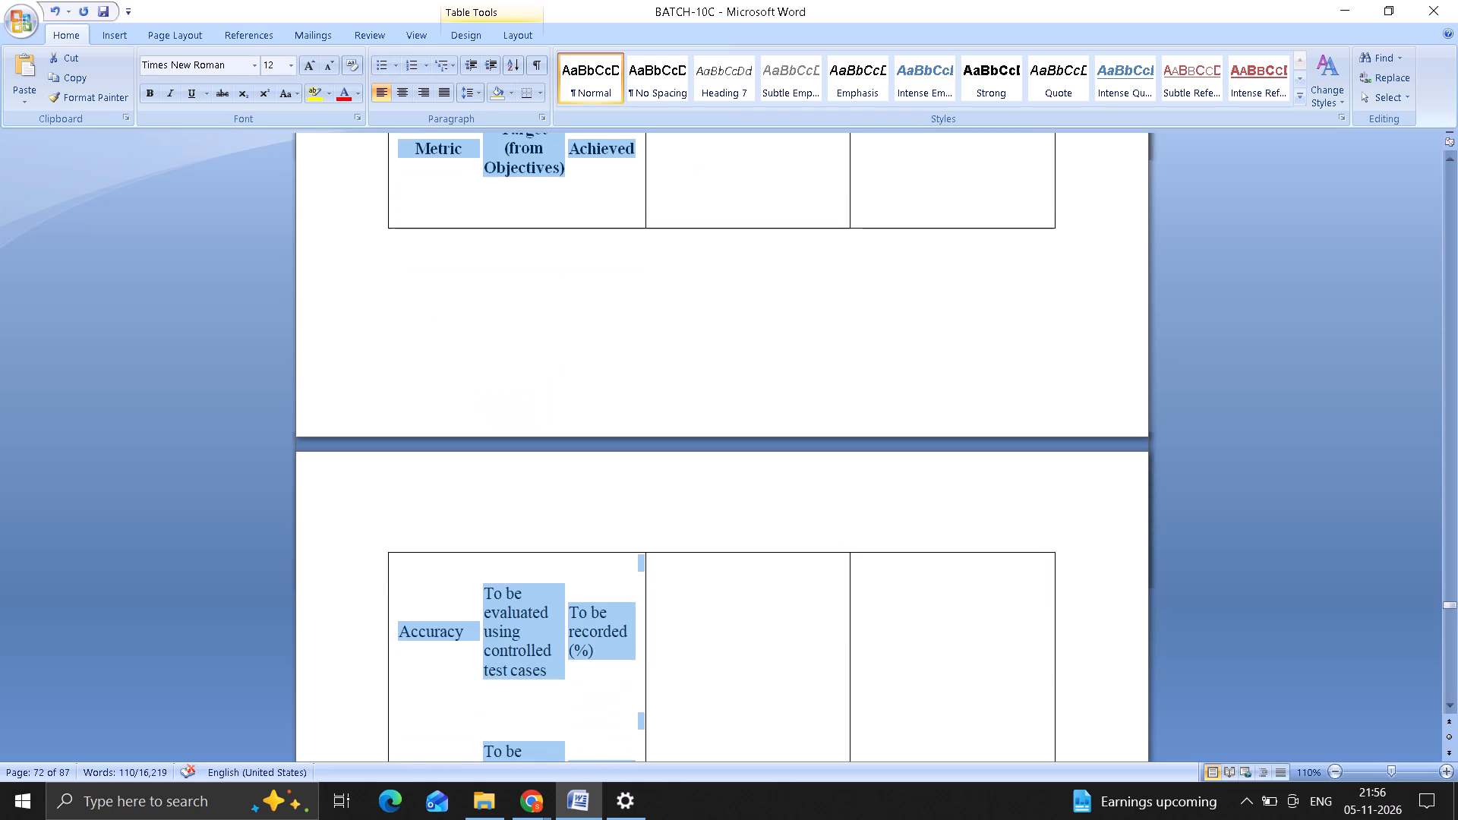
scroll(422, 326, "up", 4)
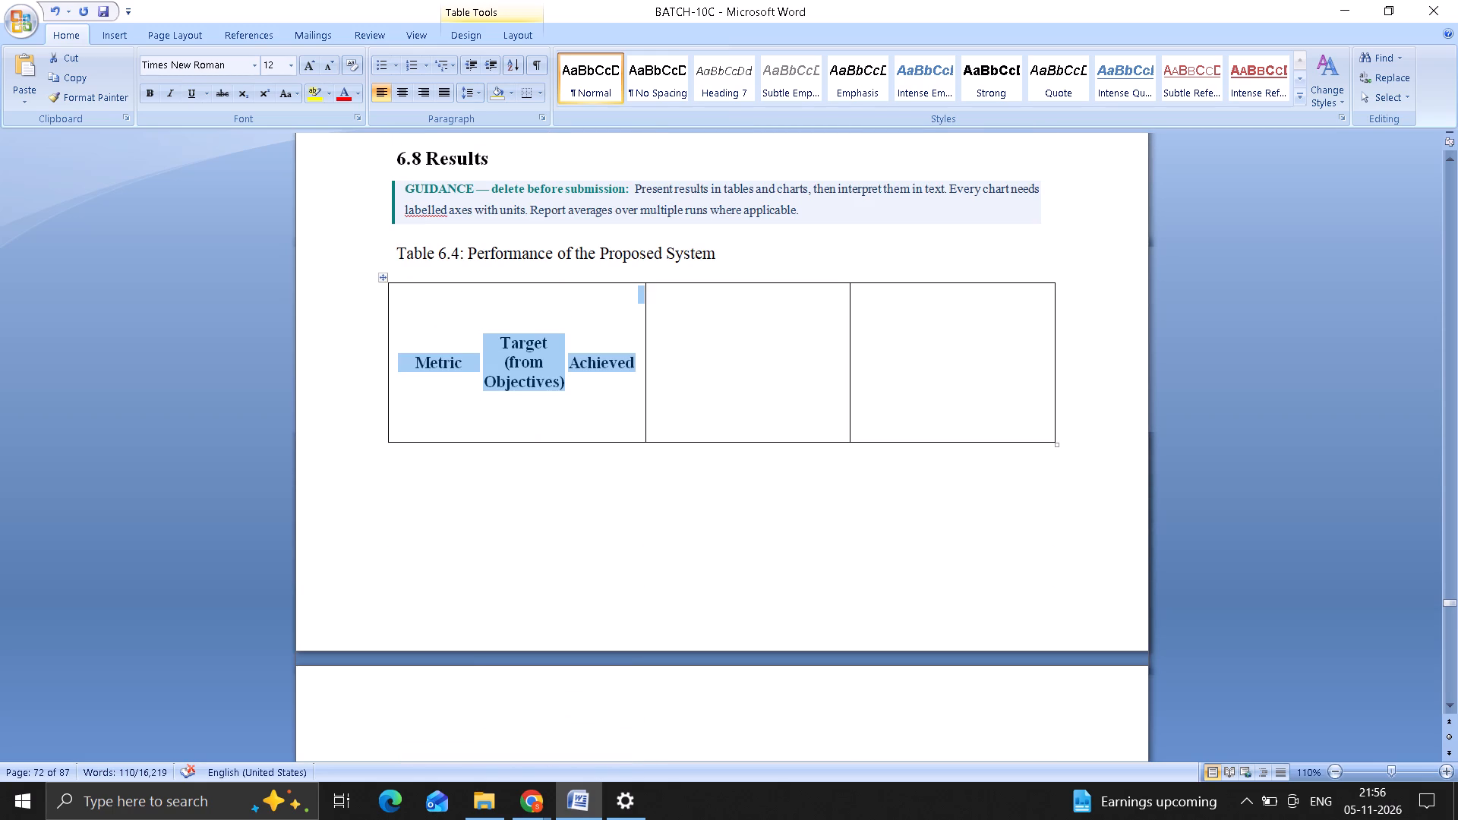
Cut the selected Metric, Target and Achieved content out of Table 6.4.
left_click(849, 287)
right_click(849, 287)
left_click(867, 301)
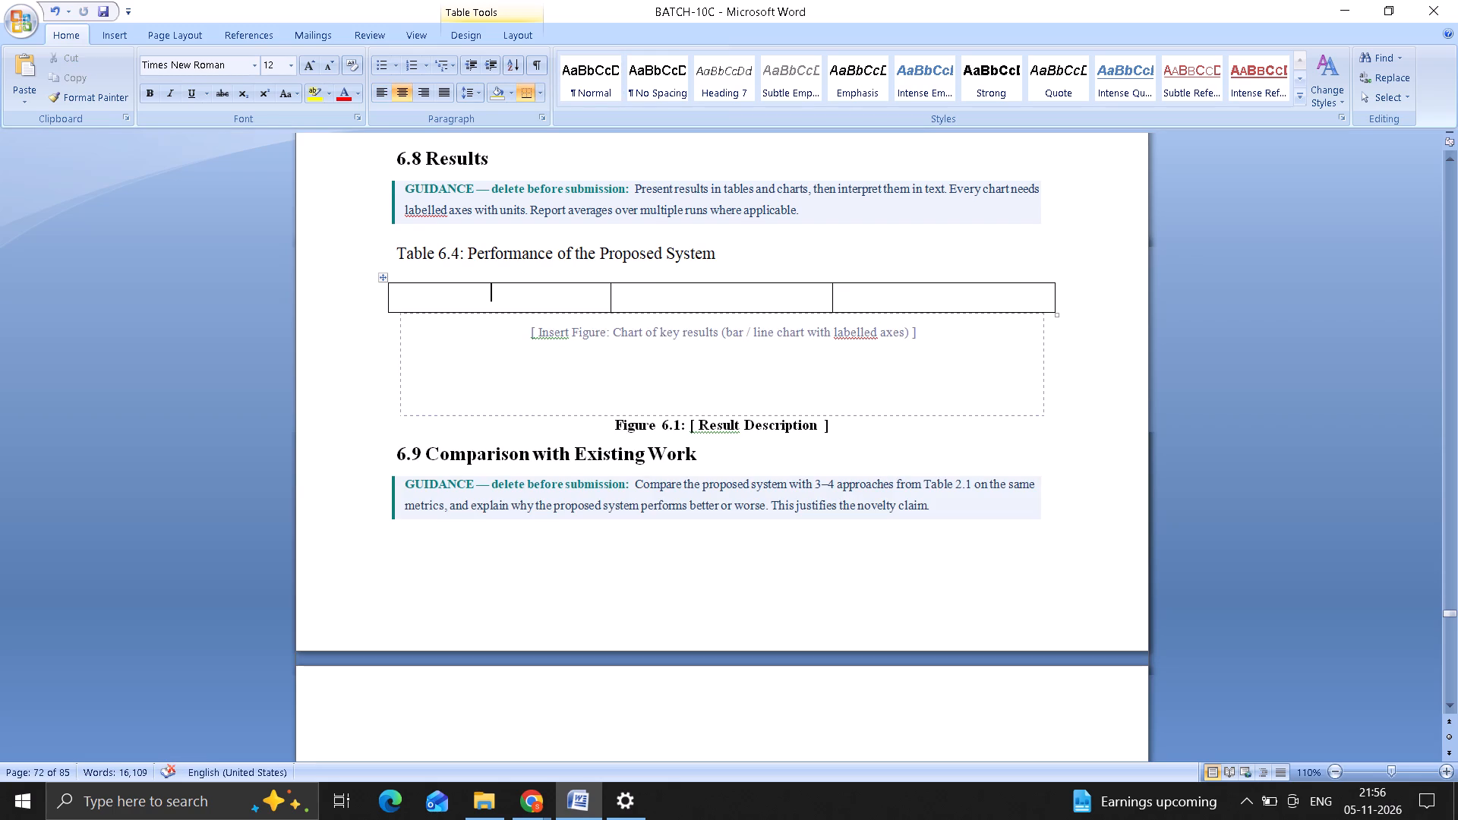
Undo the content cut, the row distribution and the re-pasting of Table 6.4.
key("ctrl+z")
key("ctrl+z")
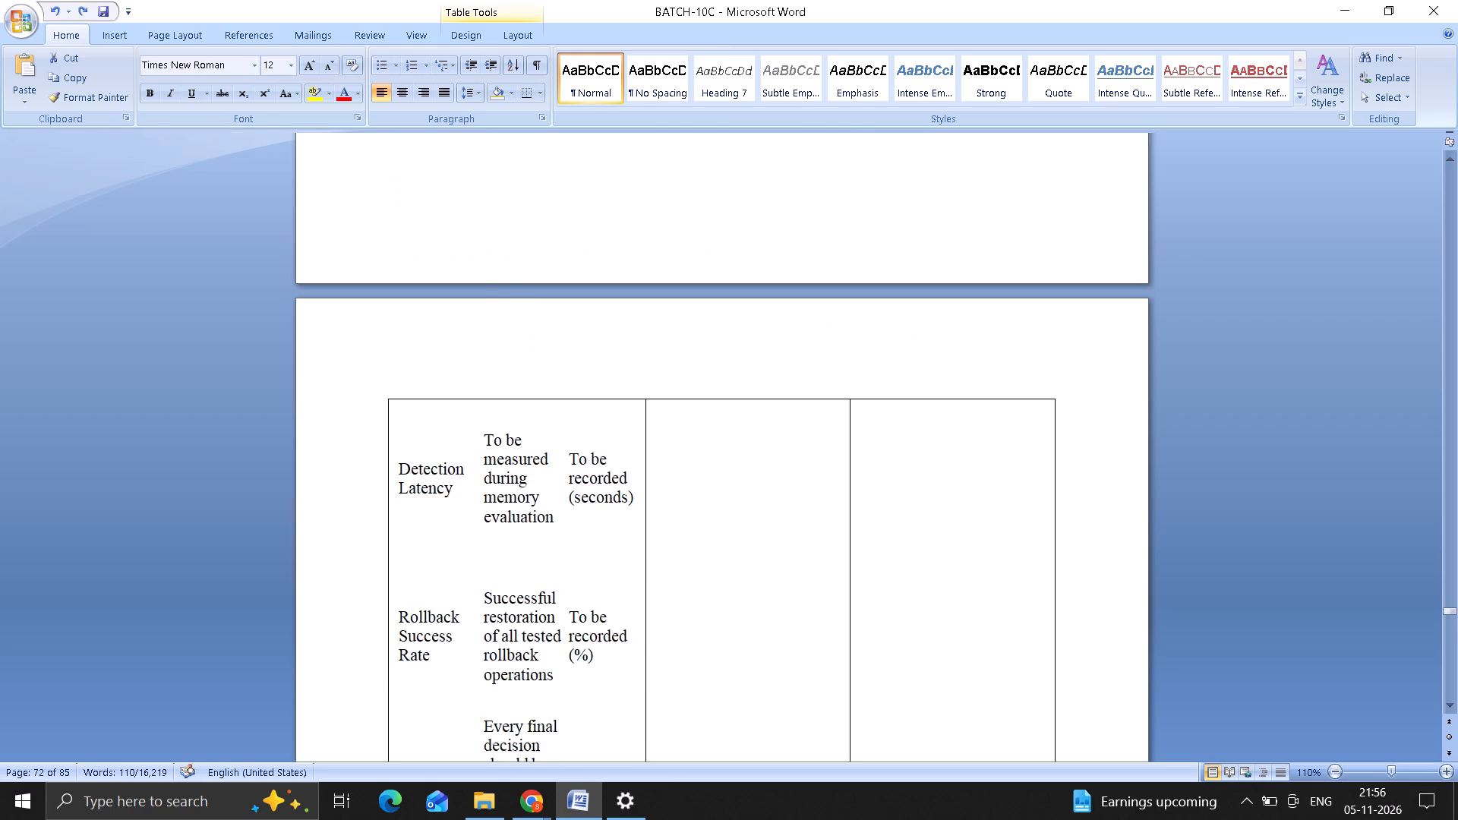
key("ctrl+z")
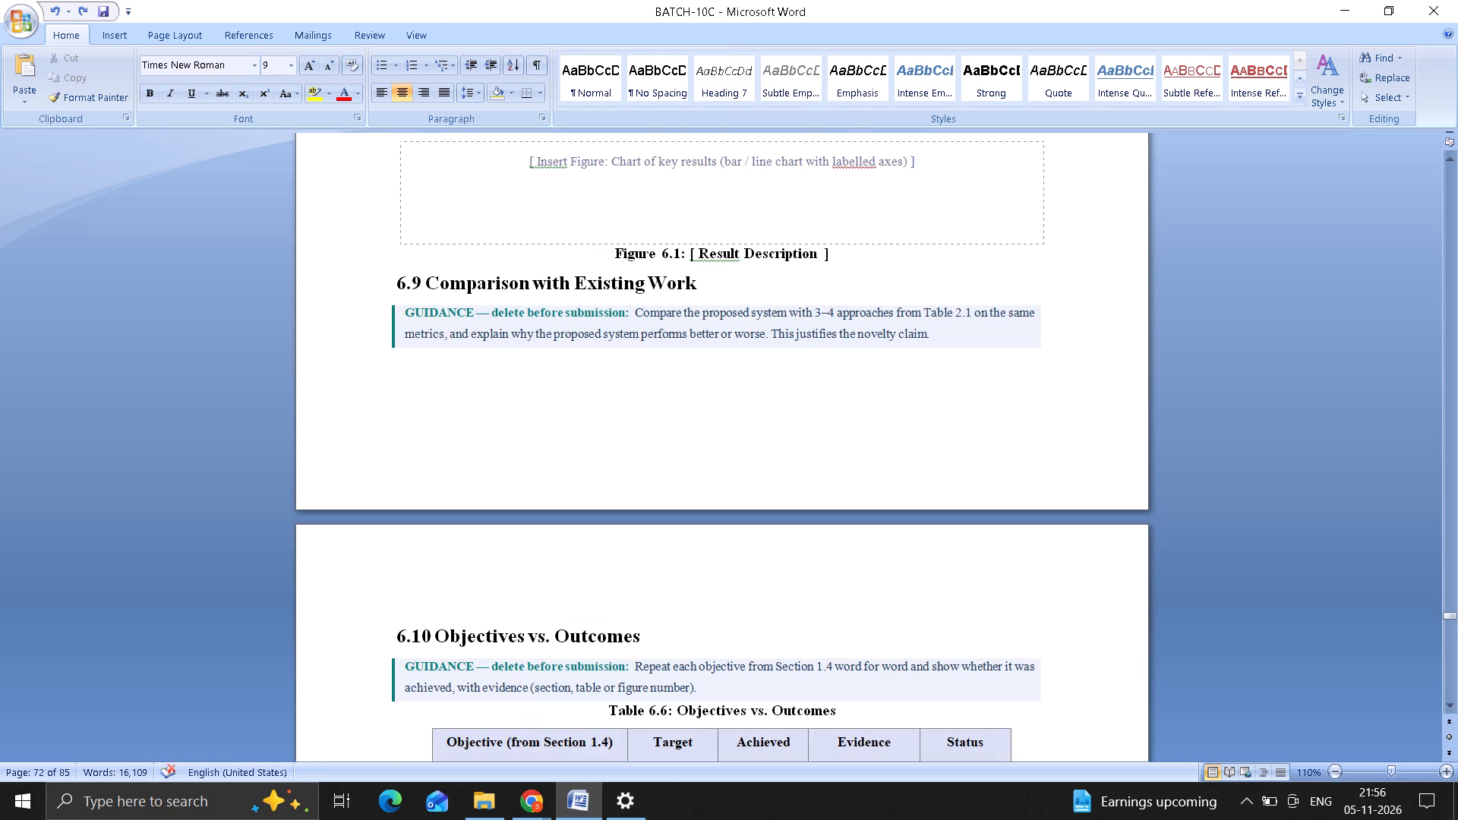
Copy ChatGPT's Table 6.4 response again and paste it into Word above the Figure 6.1 chart placeholder.
left_click(522, 816)
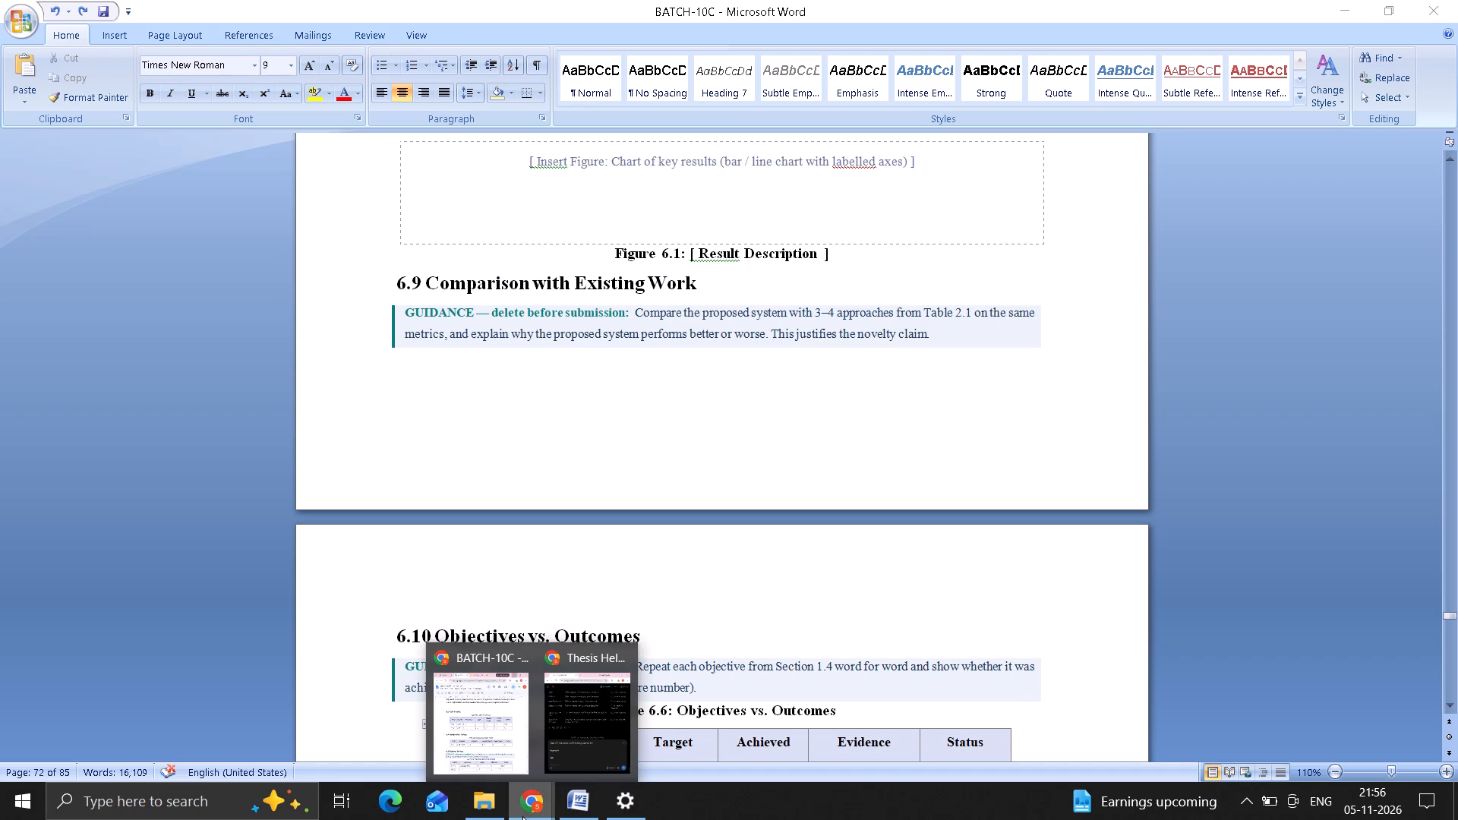
left_click(581, 753)
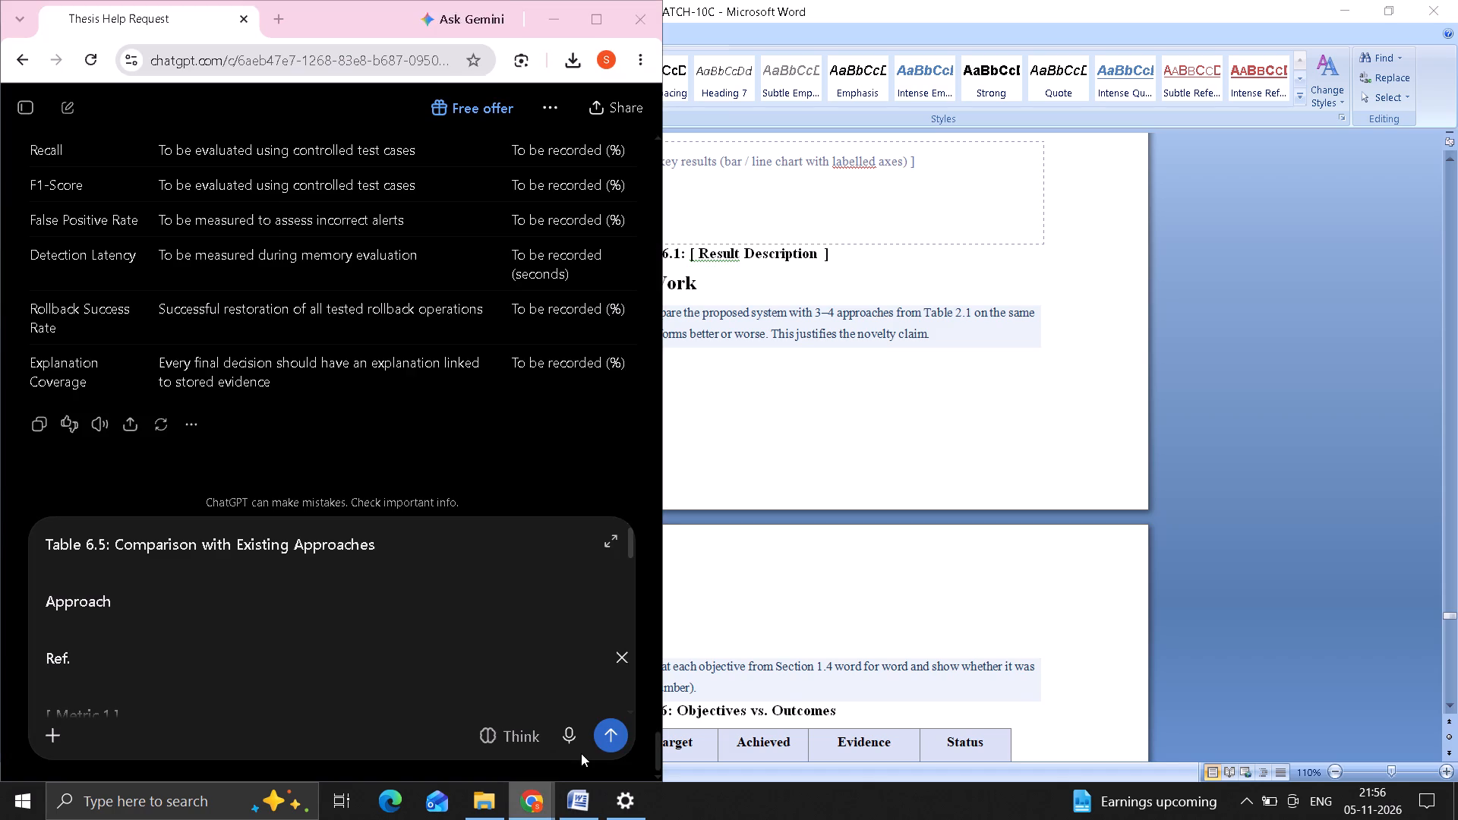
left_click(51, 424)
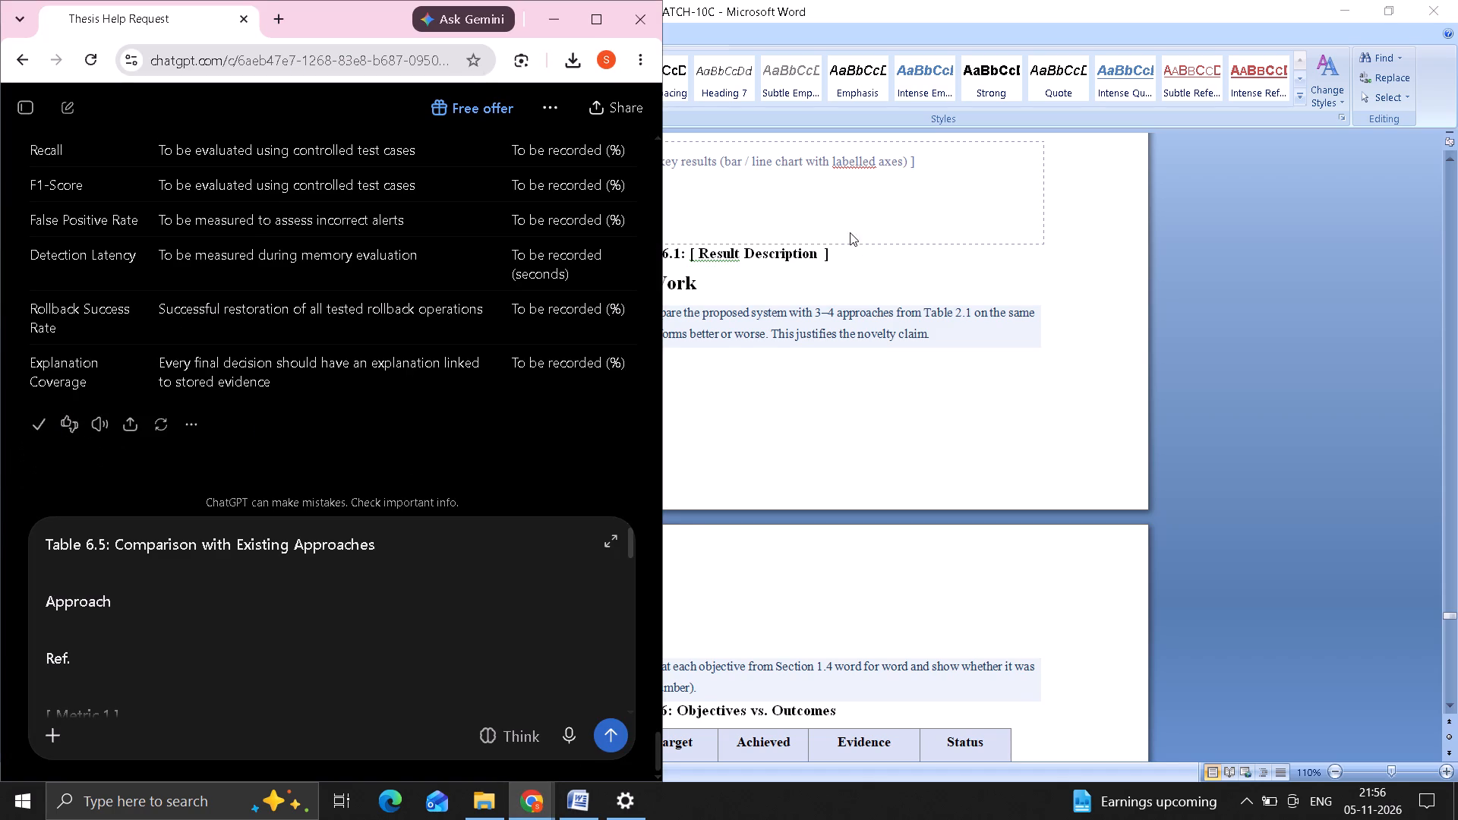
left_click(828, 201)
key("ctrl+v")
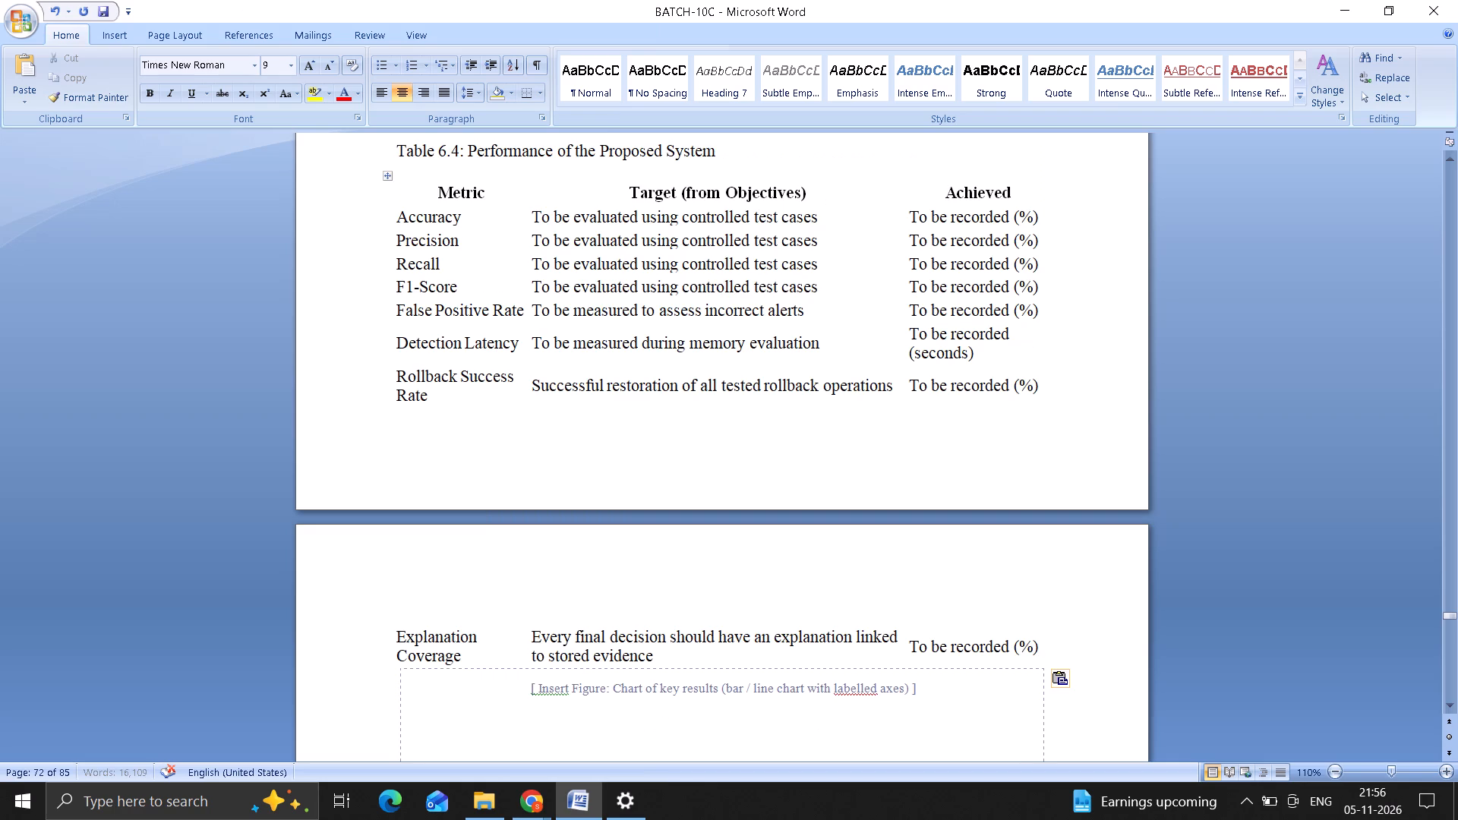
scroll(828, 201, "up", 2)
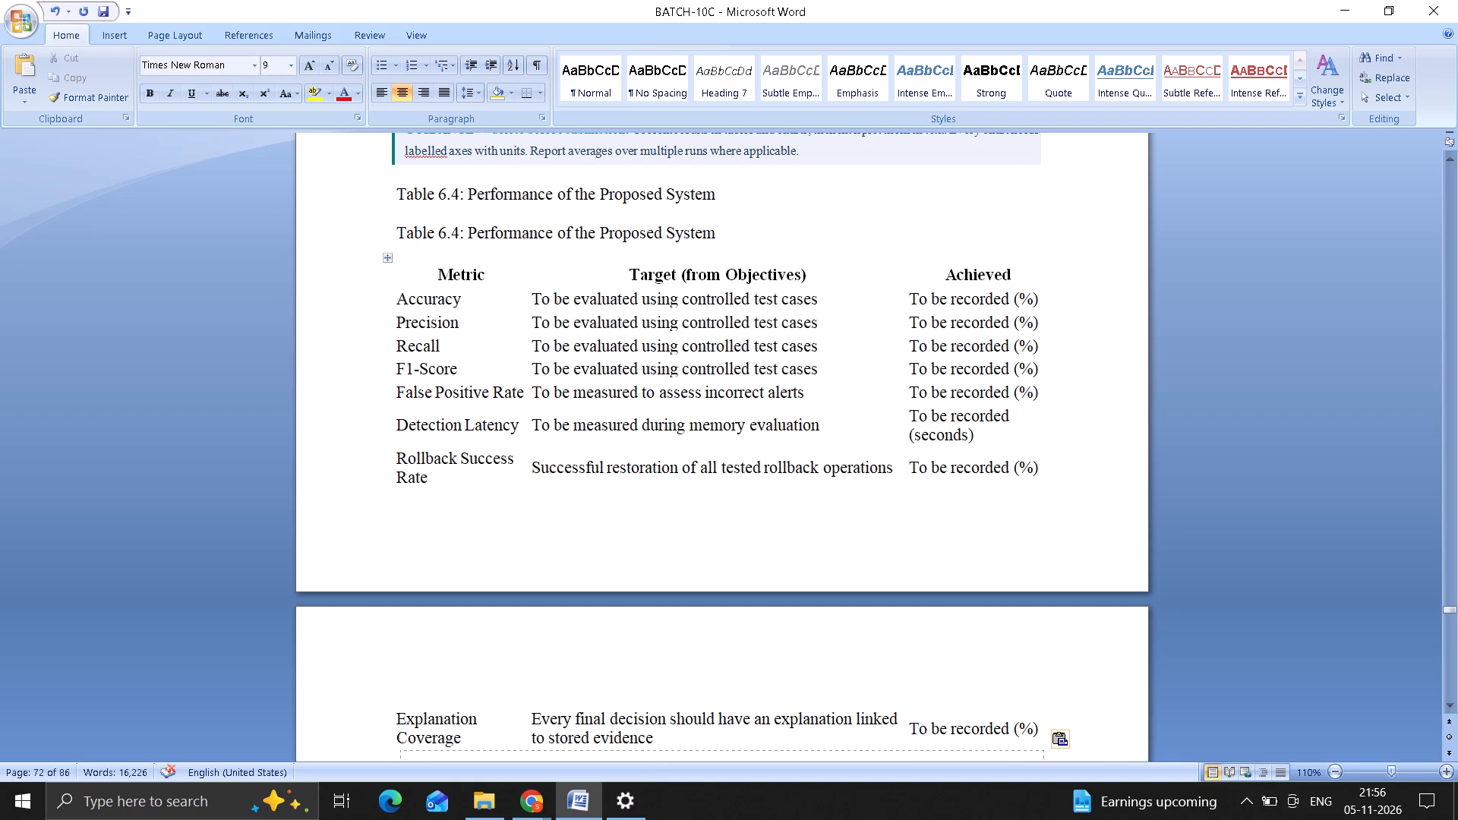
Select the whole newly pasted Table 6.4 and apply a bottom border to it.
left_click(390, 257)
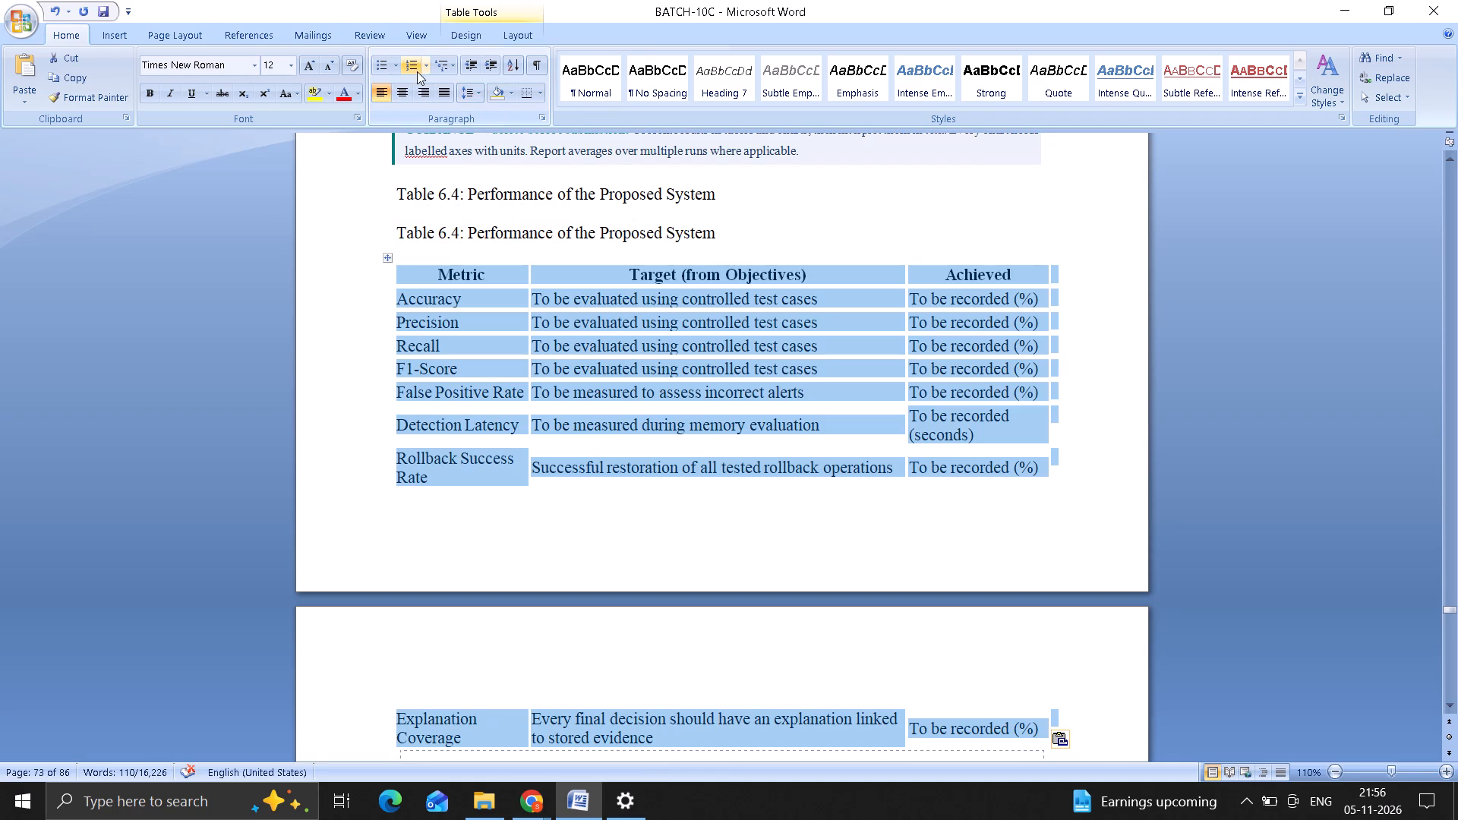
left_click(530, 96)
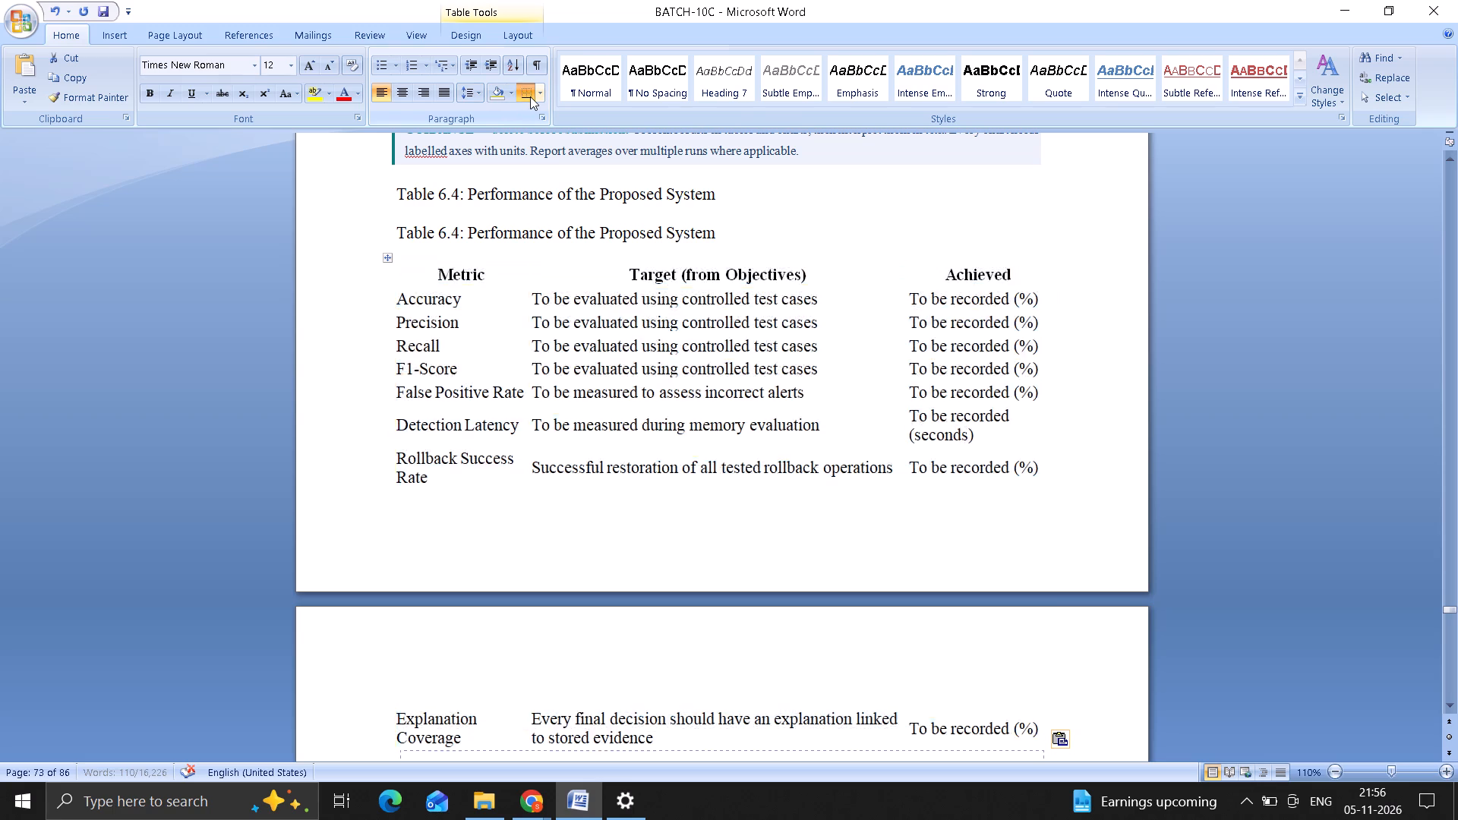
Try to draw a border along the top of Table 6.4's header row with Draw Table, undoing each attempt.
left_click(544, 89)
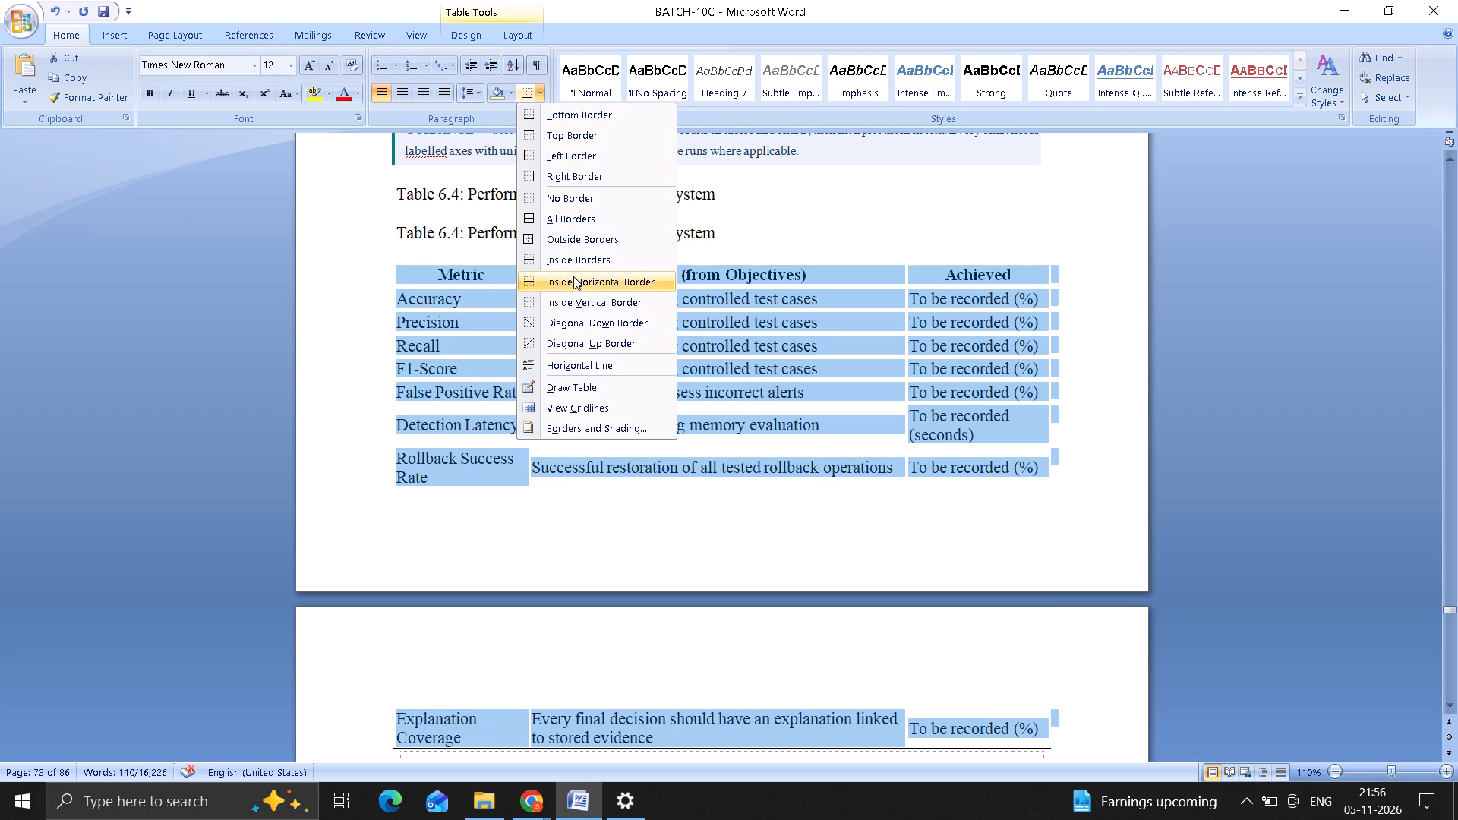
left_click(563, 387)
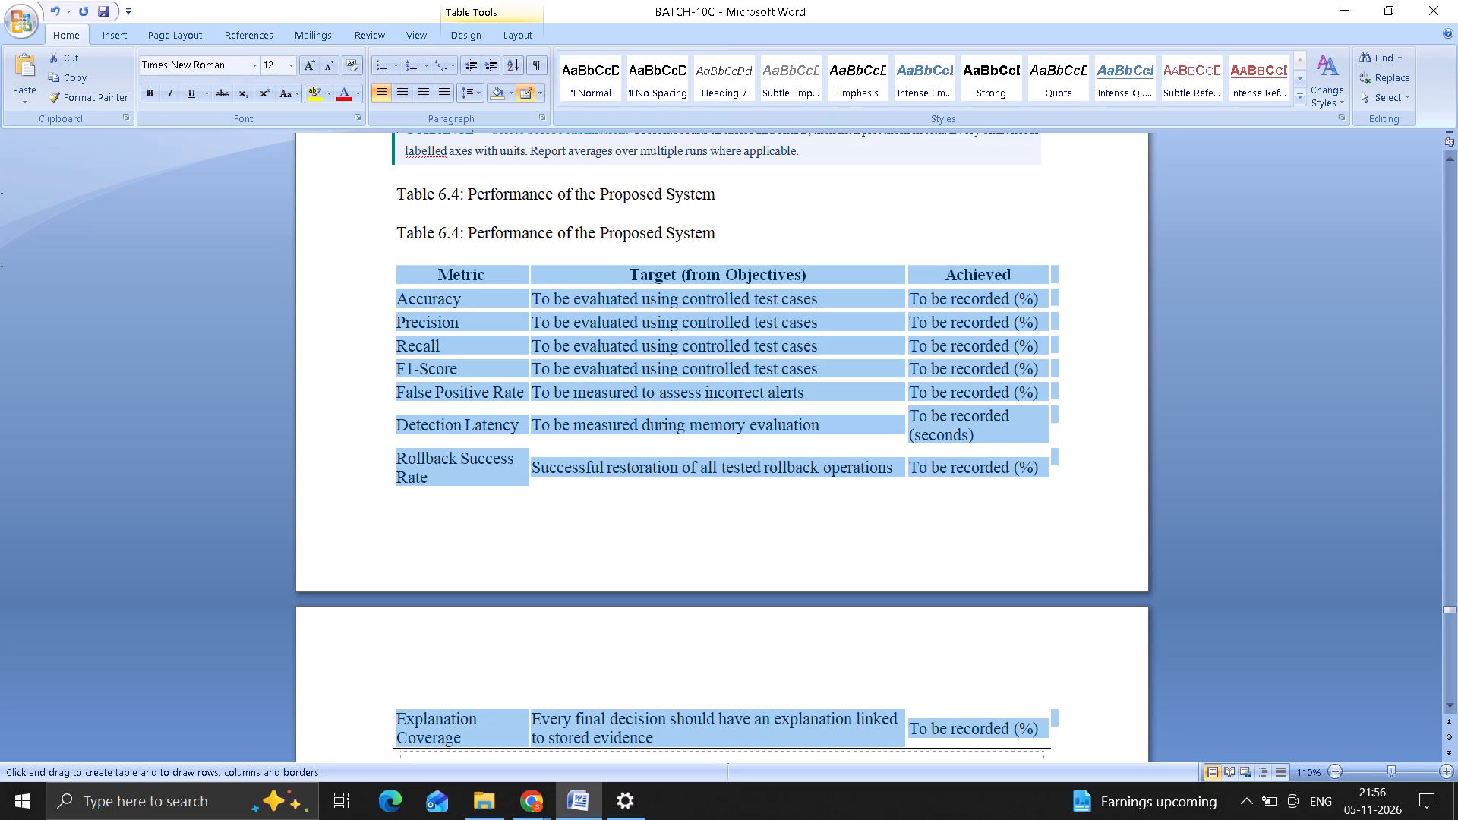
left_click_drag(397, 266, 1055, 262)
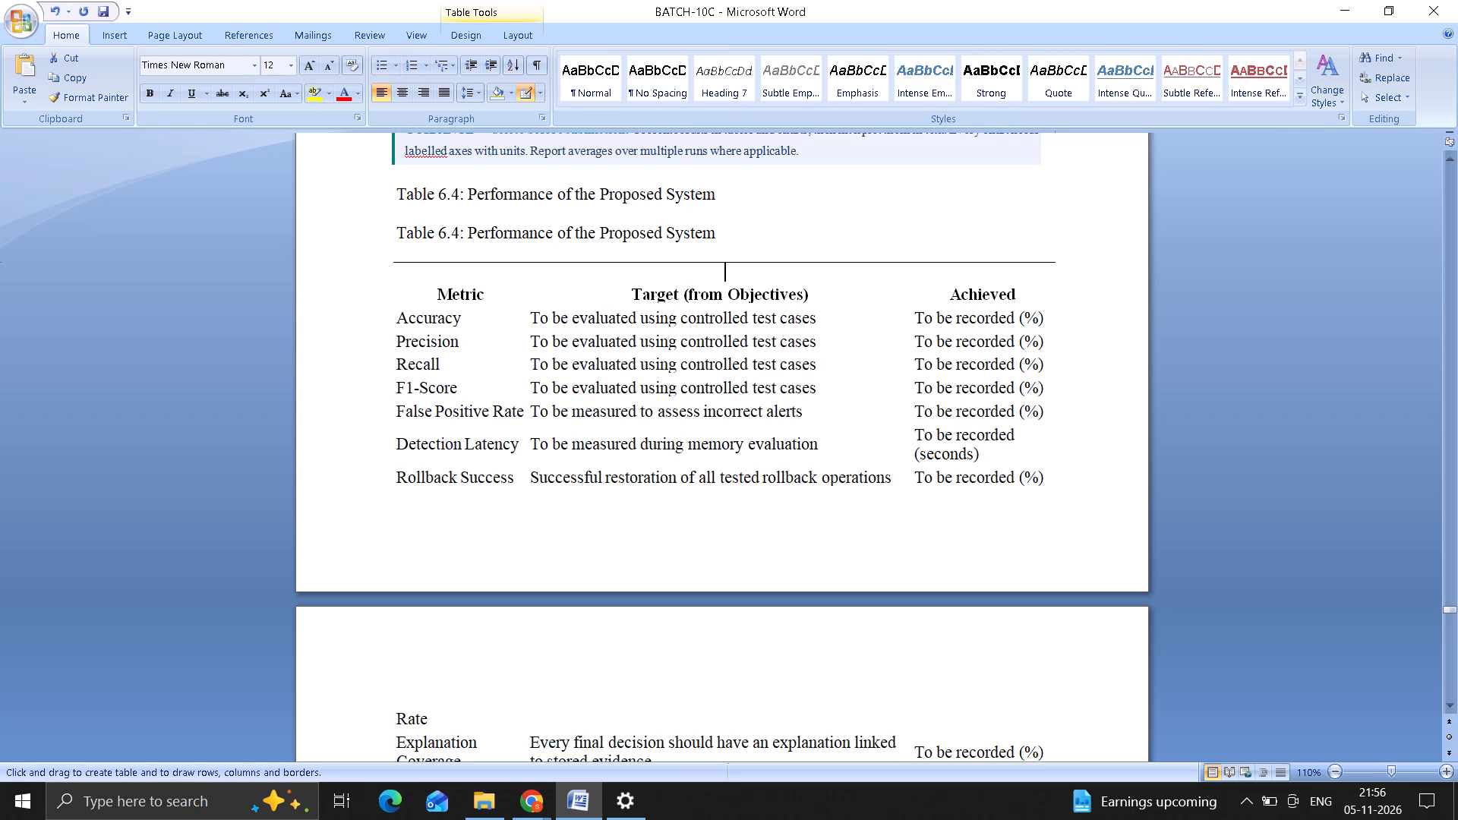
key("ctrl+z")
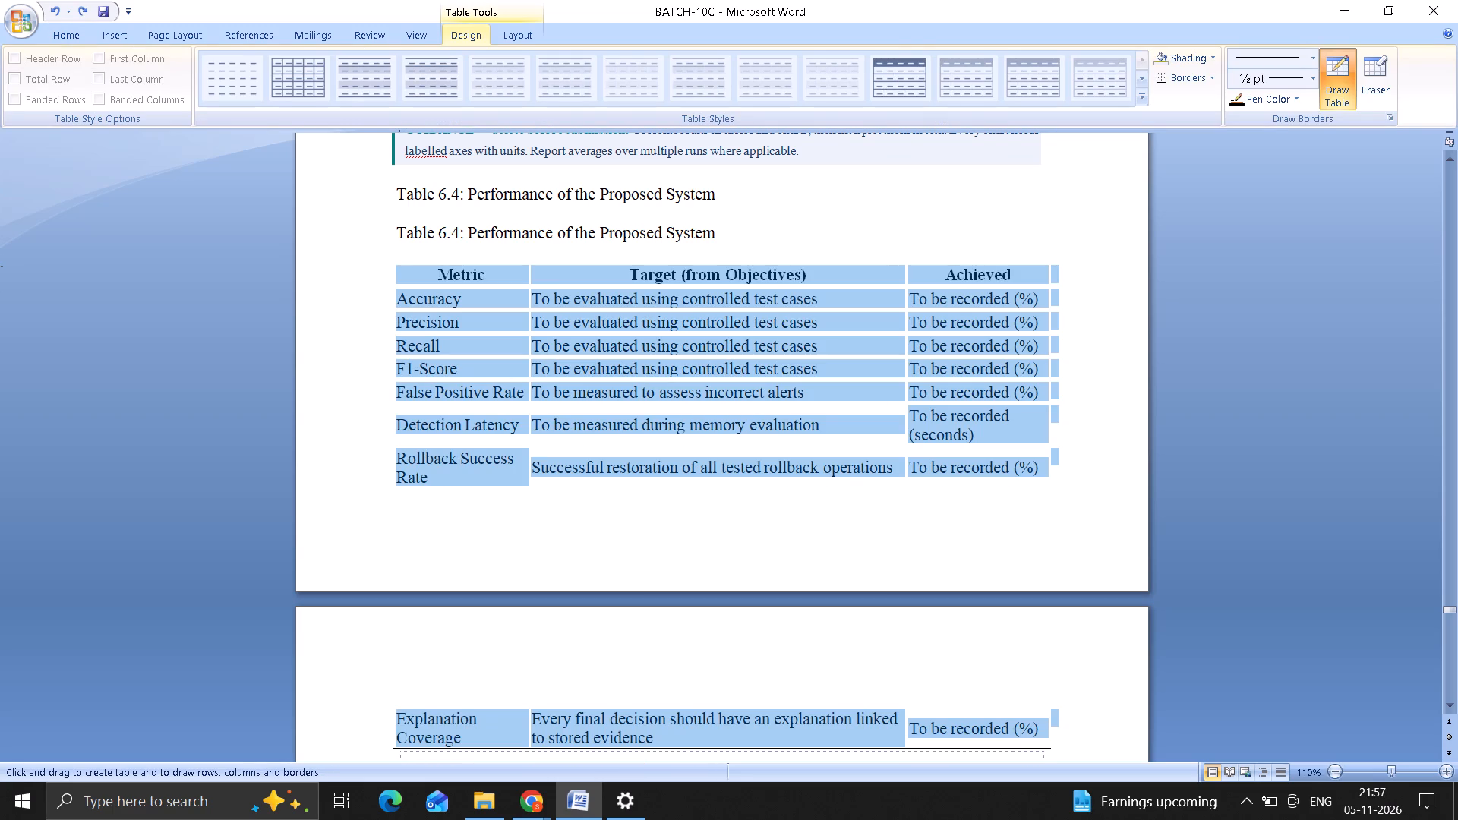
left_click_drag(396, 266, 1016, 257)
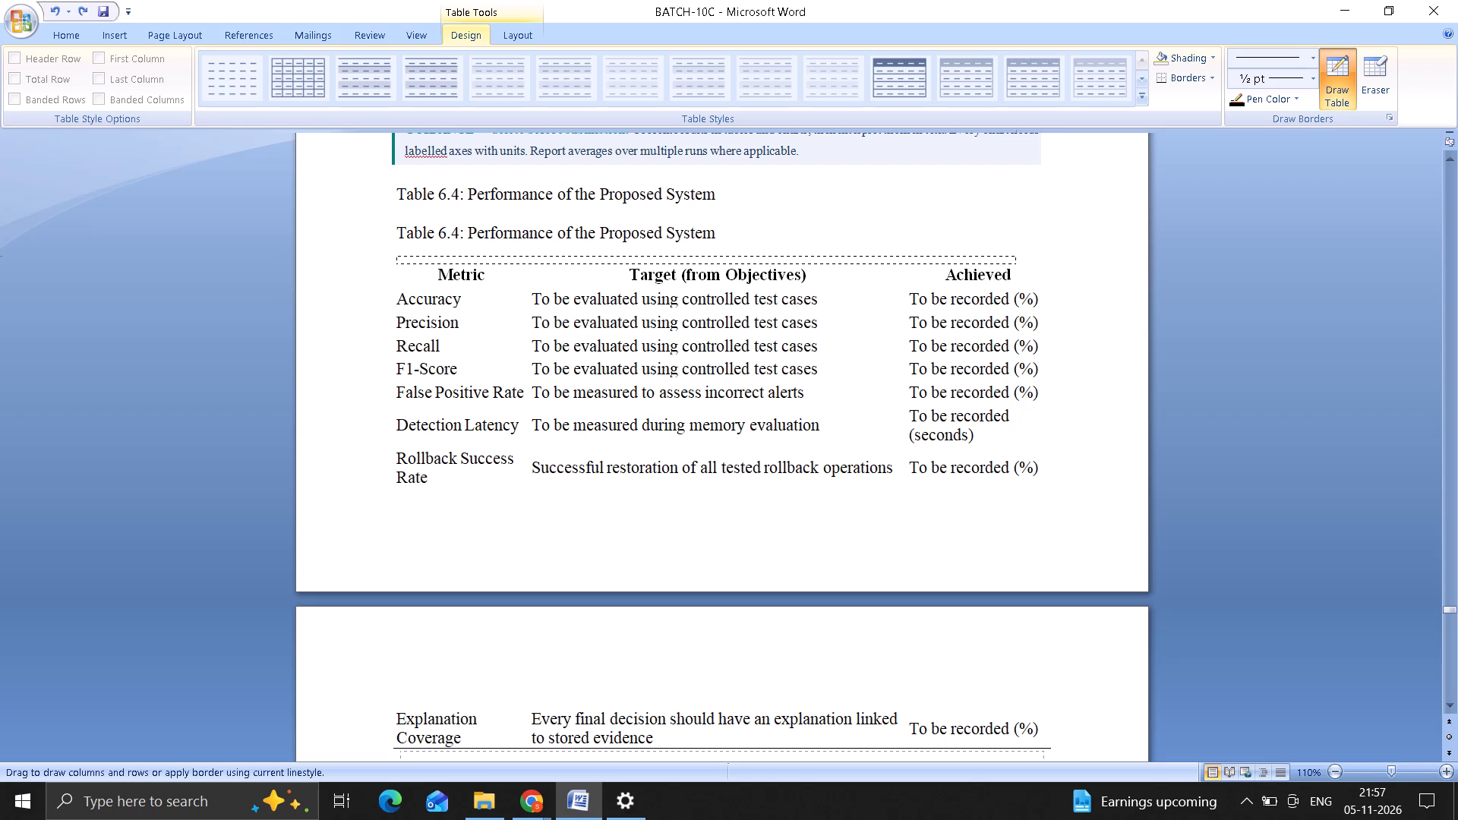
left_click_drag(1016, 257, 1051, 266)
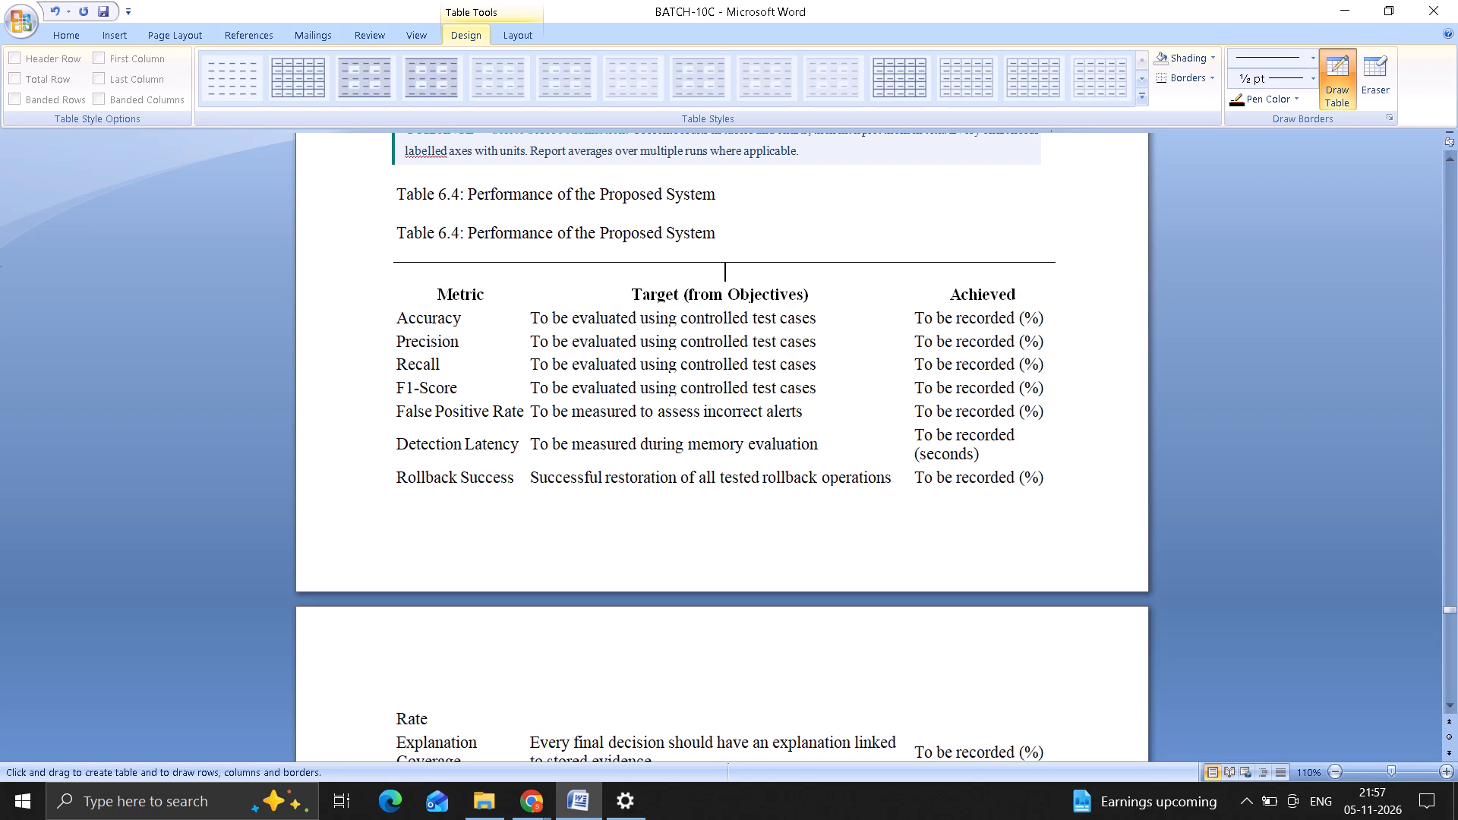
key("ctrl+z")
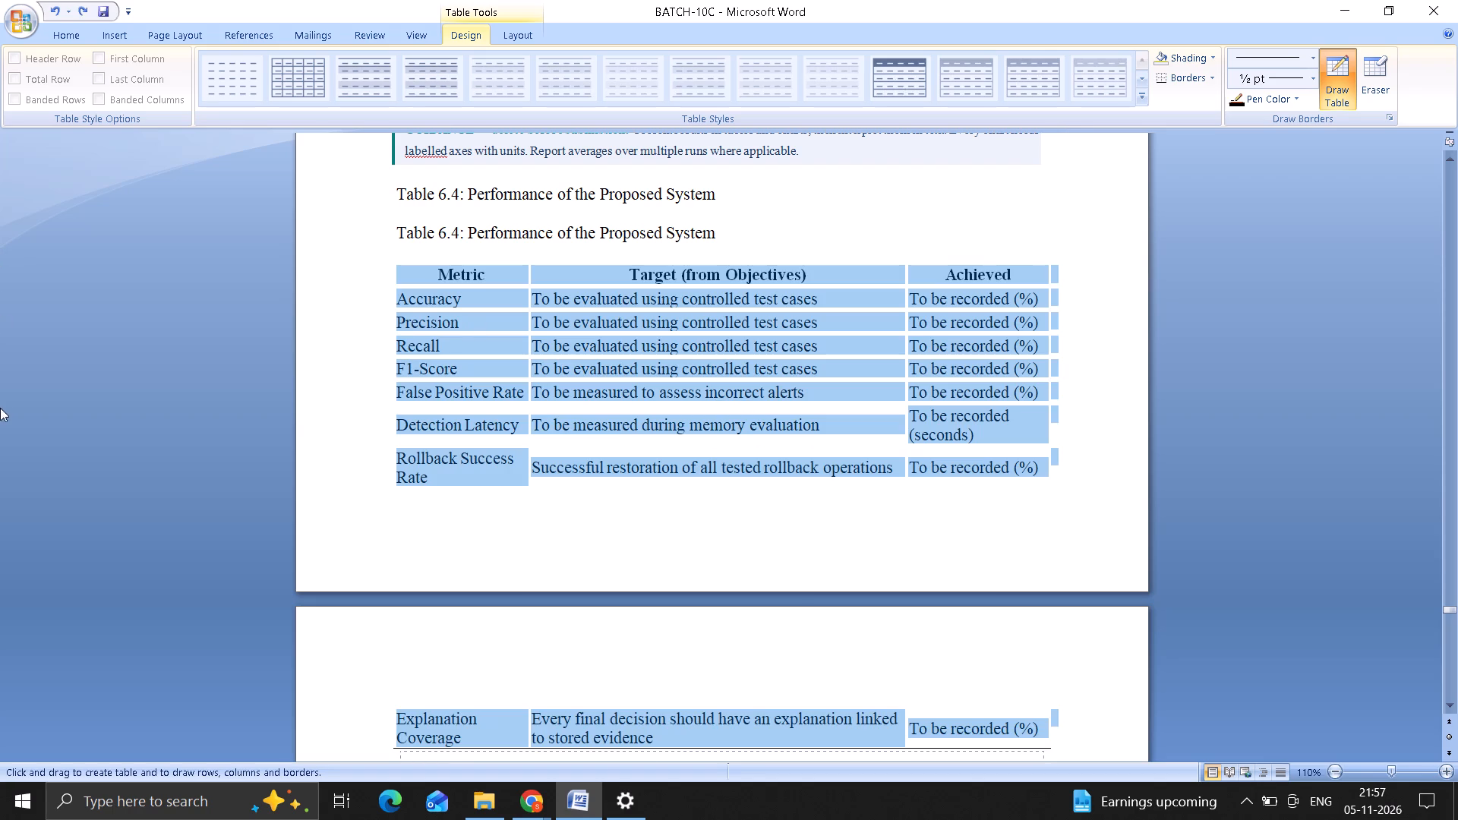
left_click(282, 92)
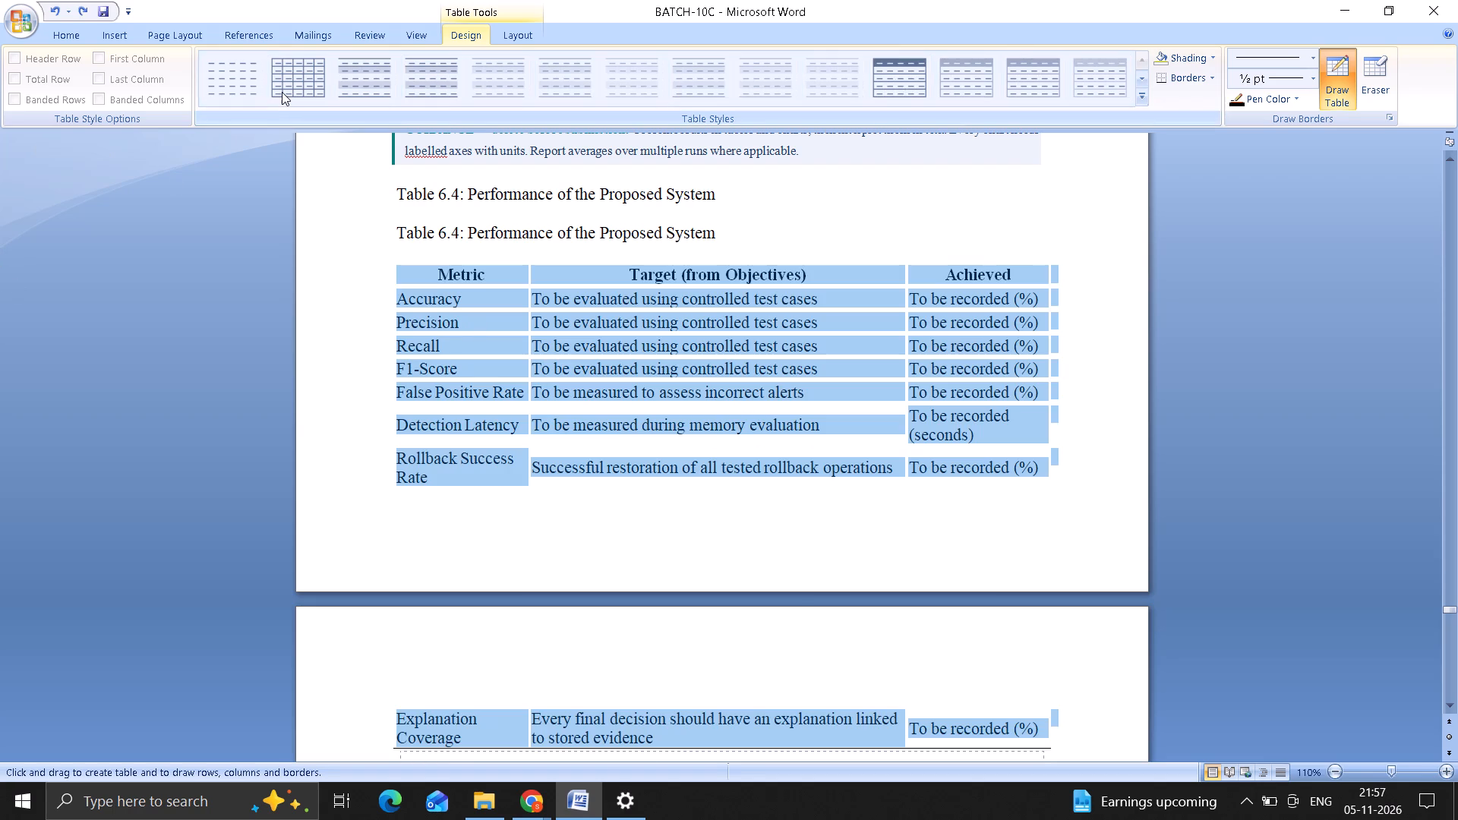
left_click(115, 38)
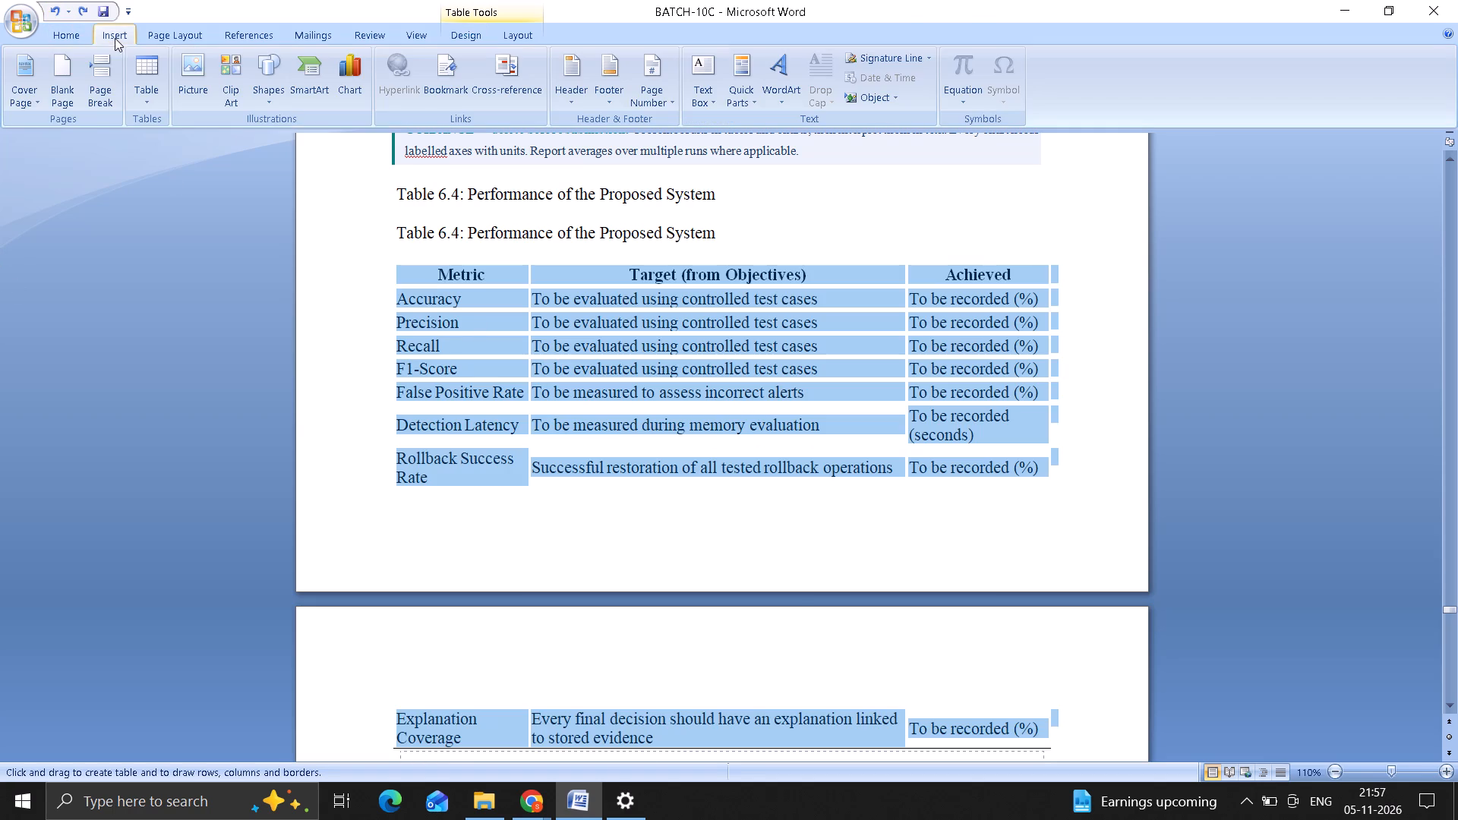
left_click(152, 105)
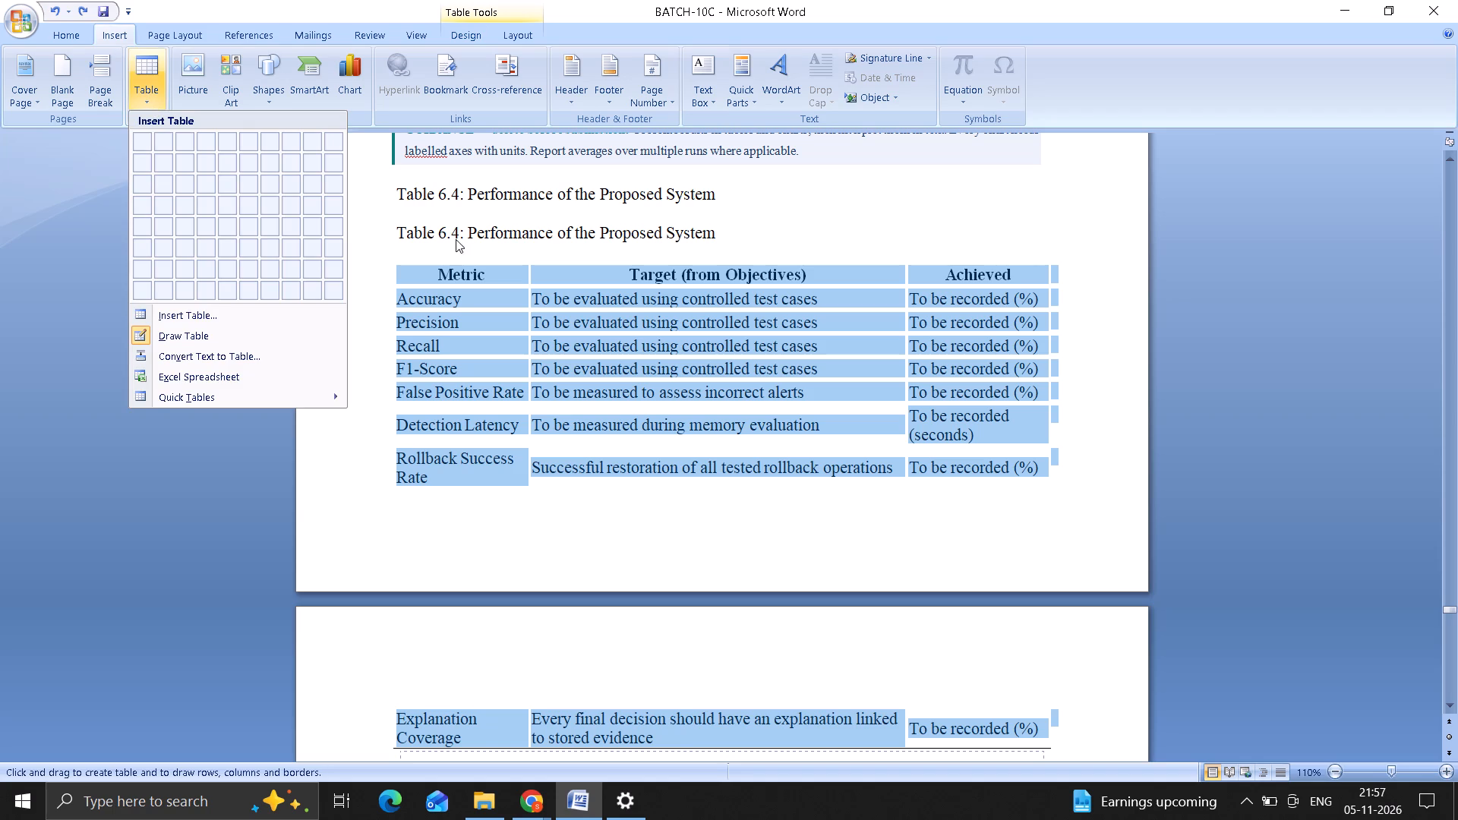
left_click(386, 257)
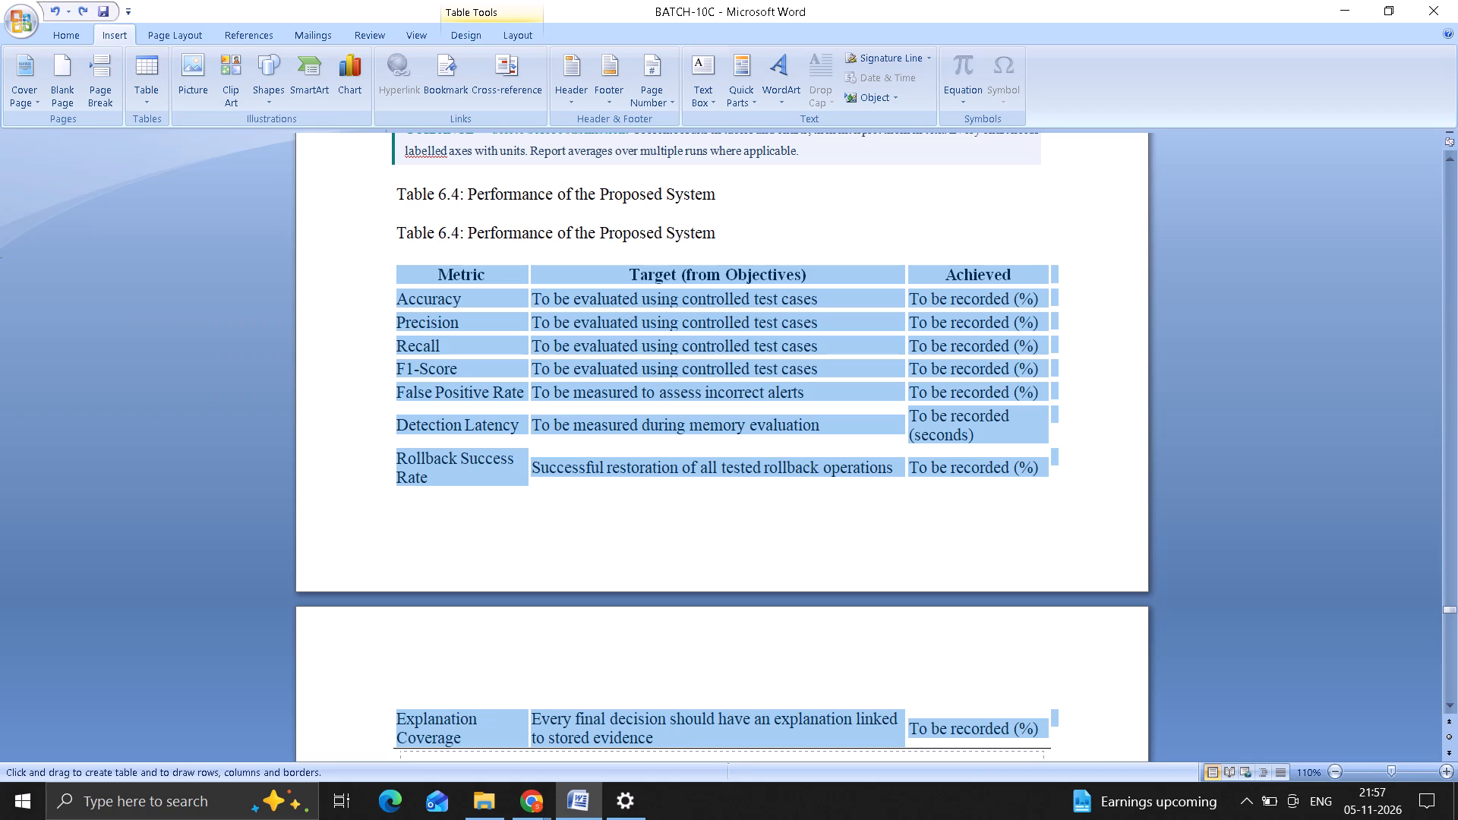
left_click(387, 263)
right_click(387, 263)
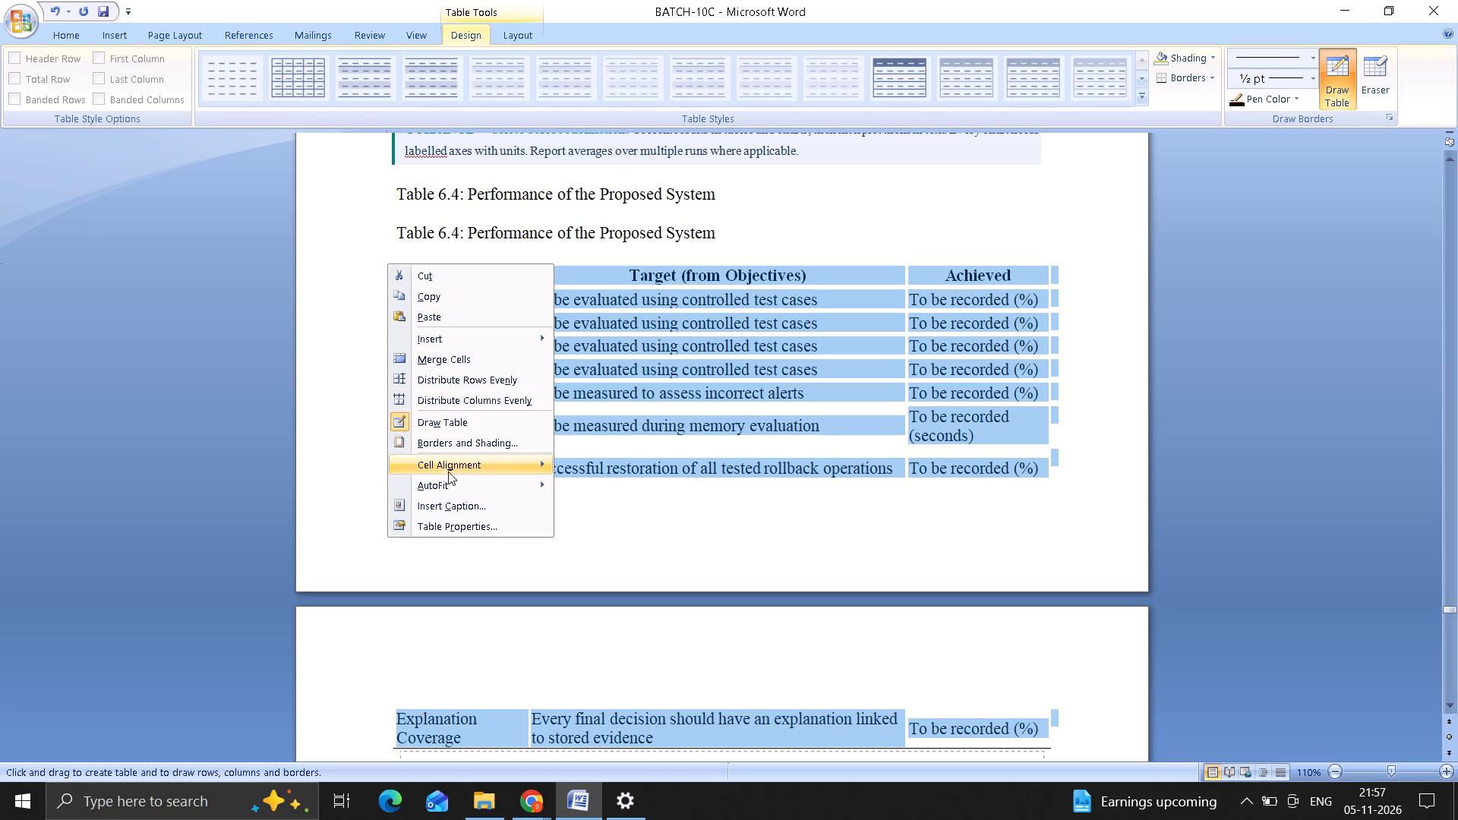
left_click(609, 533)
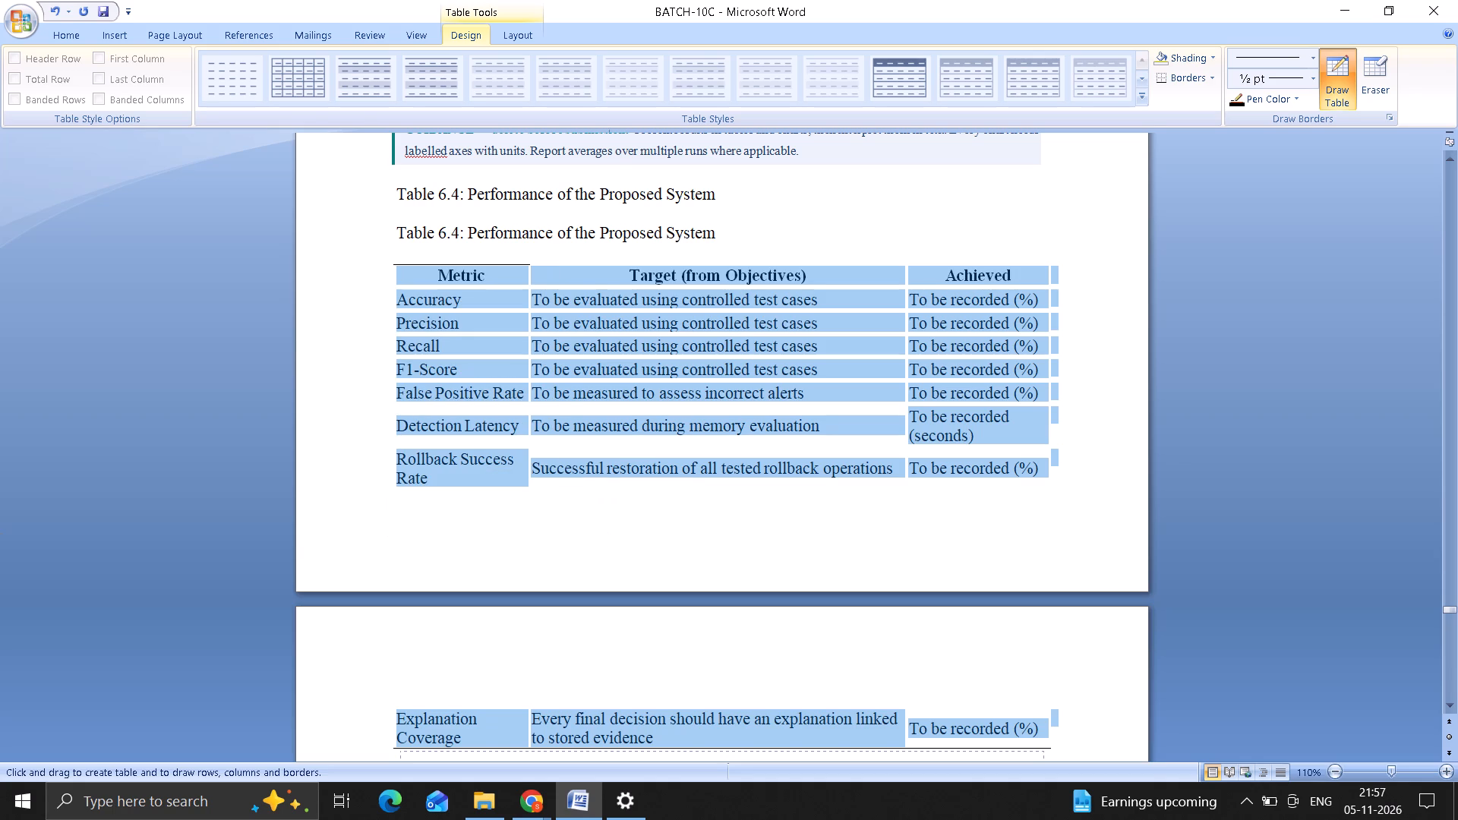
Turn off Draw Table and apply the black grid table style to the selected Table 6.4.
left_click(1340, 69)
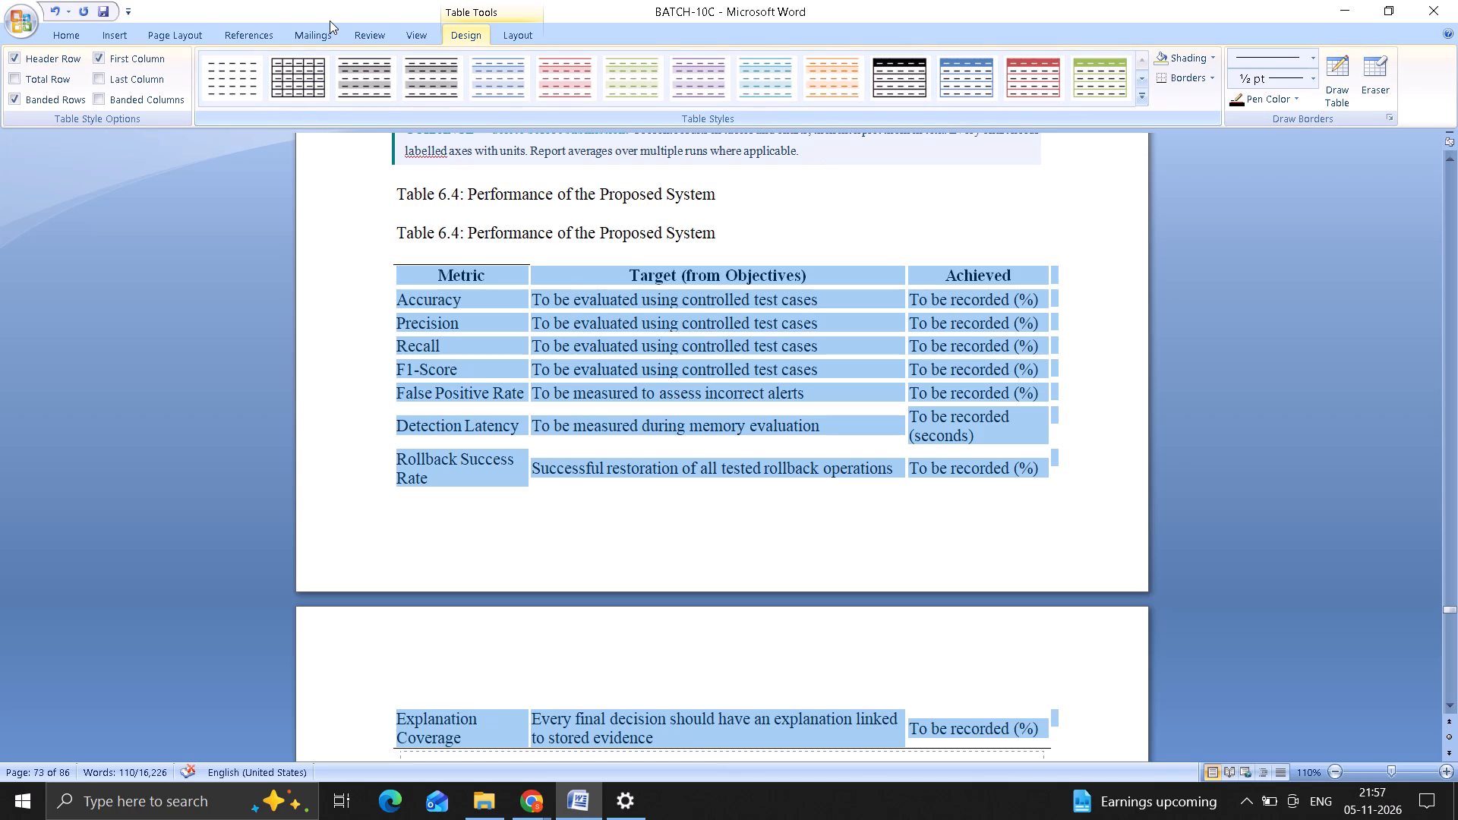
left_click(303, 75)
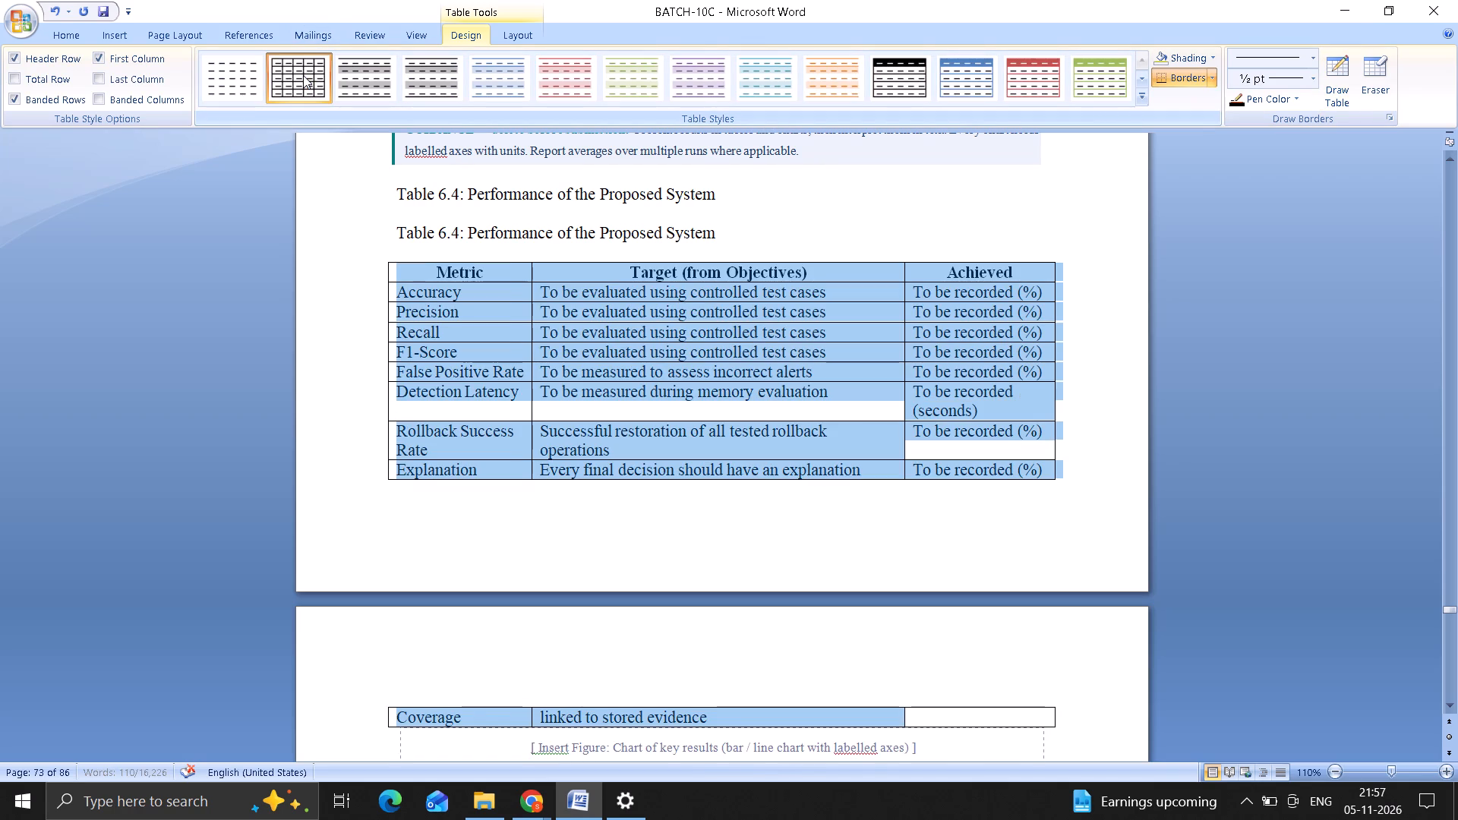
left_click(330, 267)
Examine the bordered Table 6.4 and the sections after it, through 6.10 Objectives vs. Outcomes.
scroll(330, 267, "down", 6)
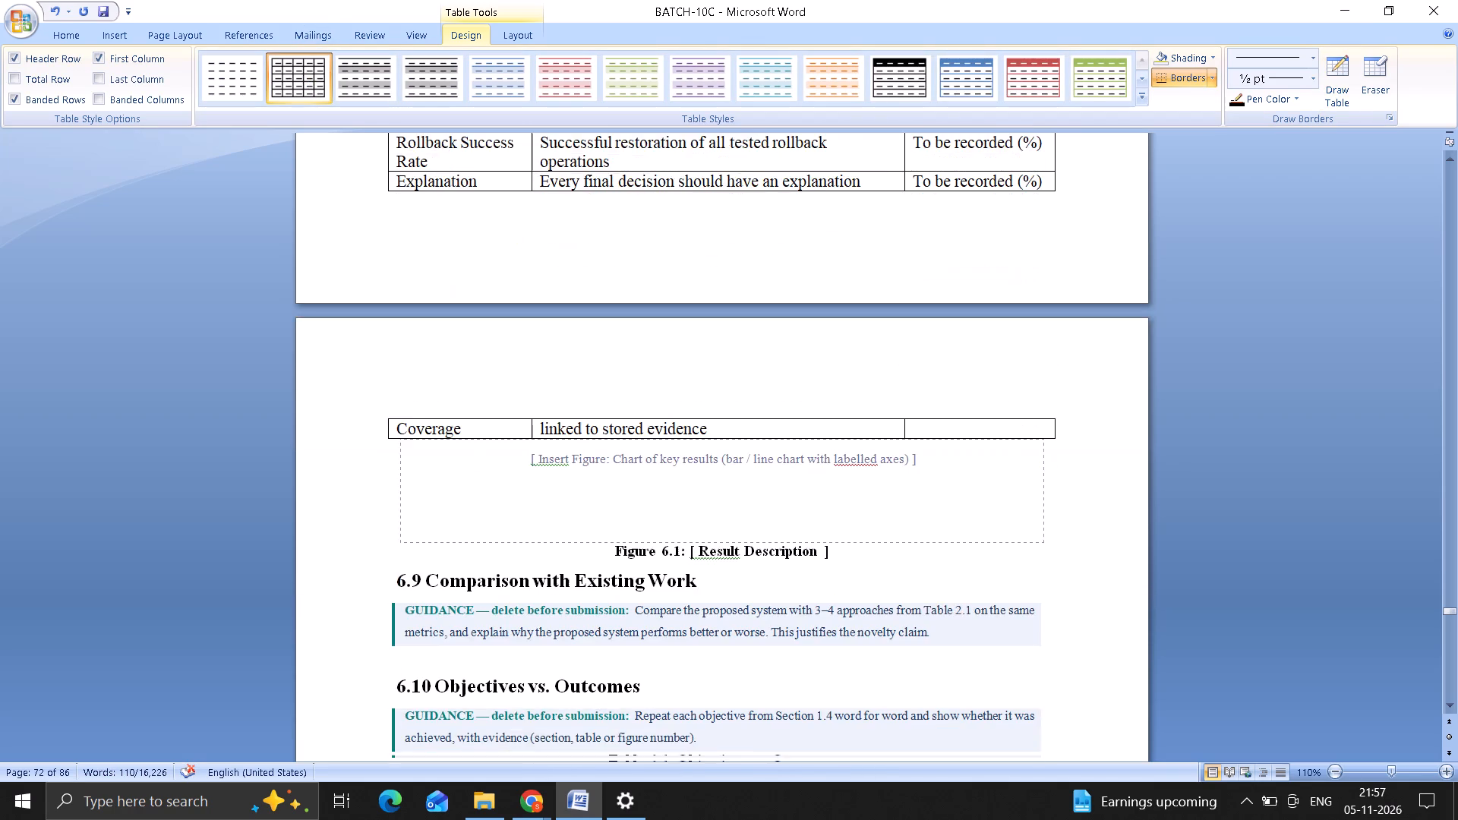
scroll(330, 267, "down", 6)
scroll(330, 267, "up", 12)
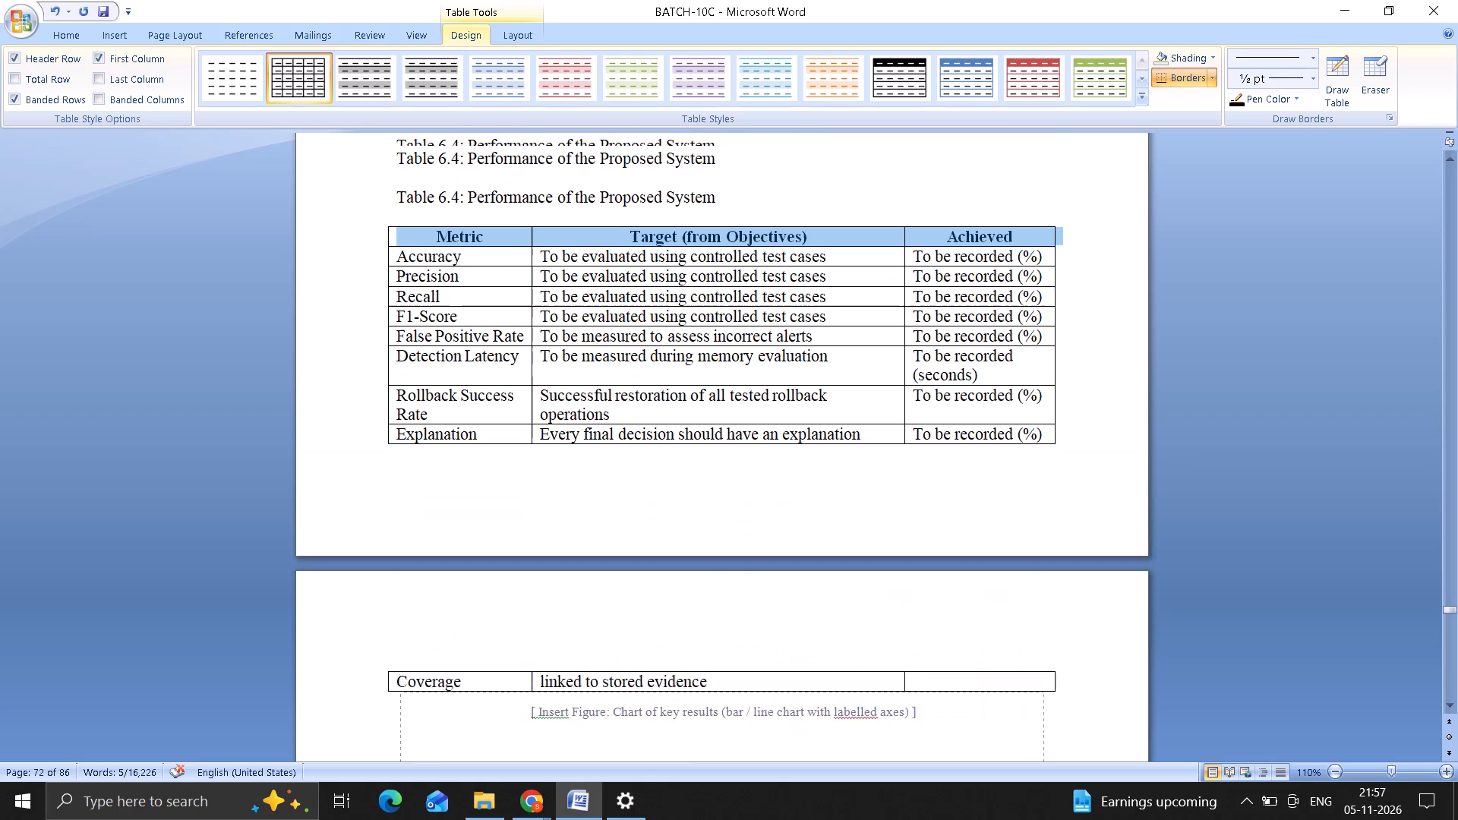
scroll(330, 267, "up", 1)
scroll(330, 267, "down", 12)
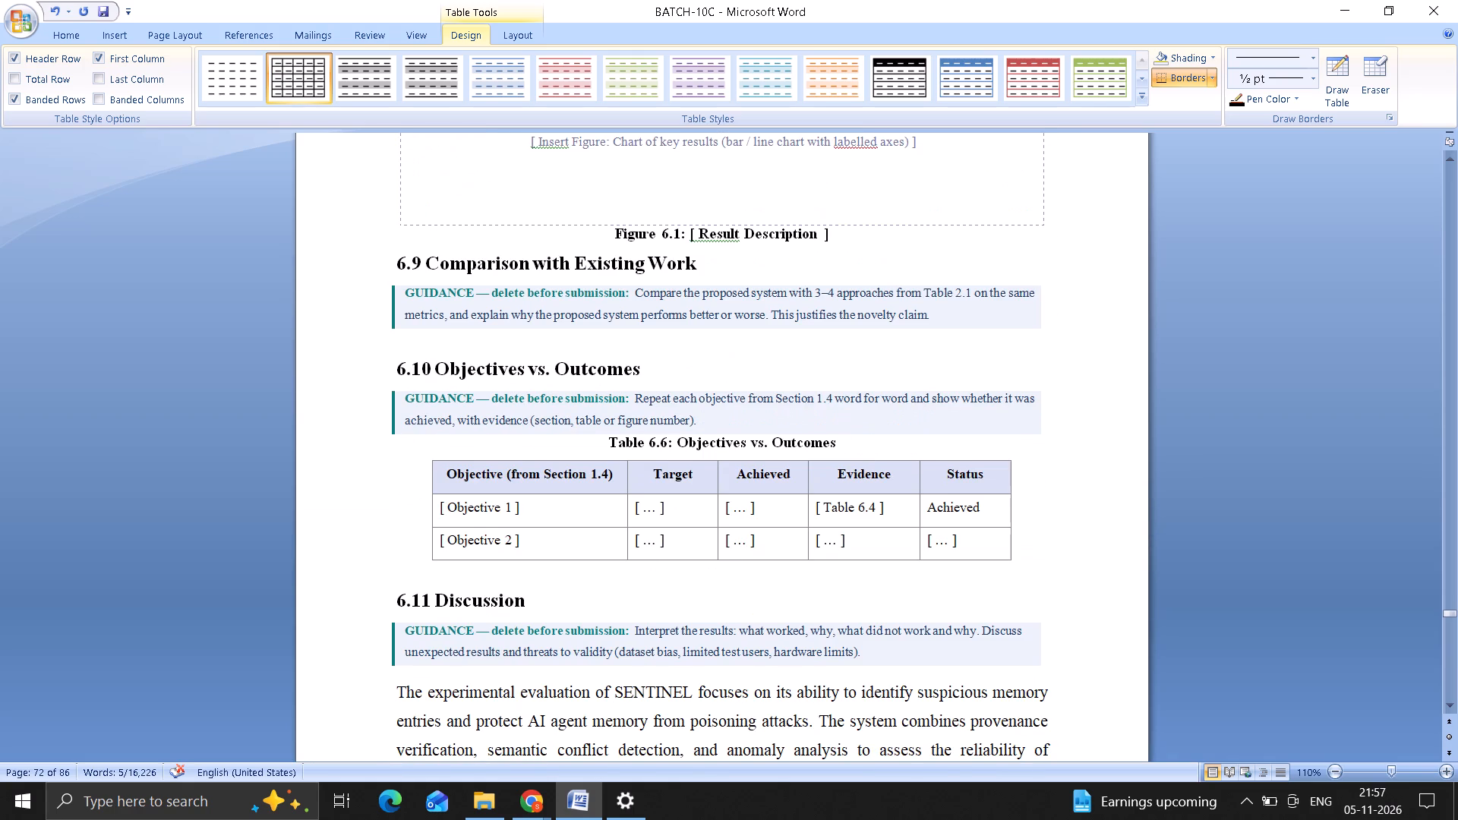
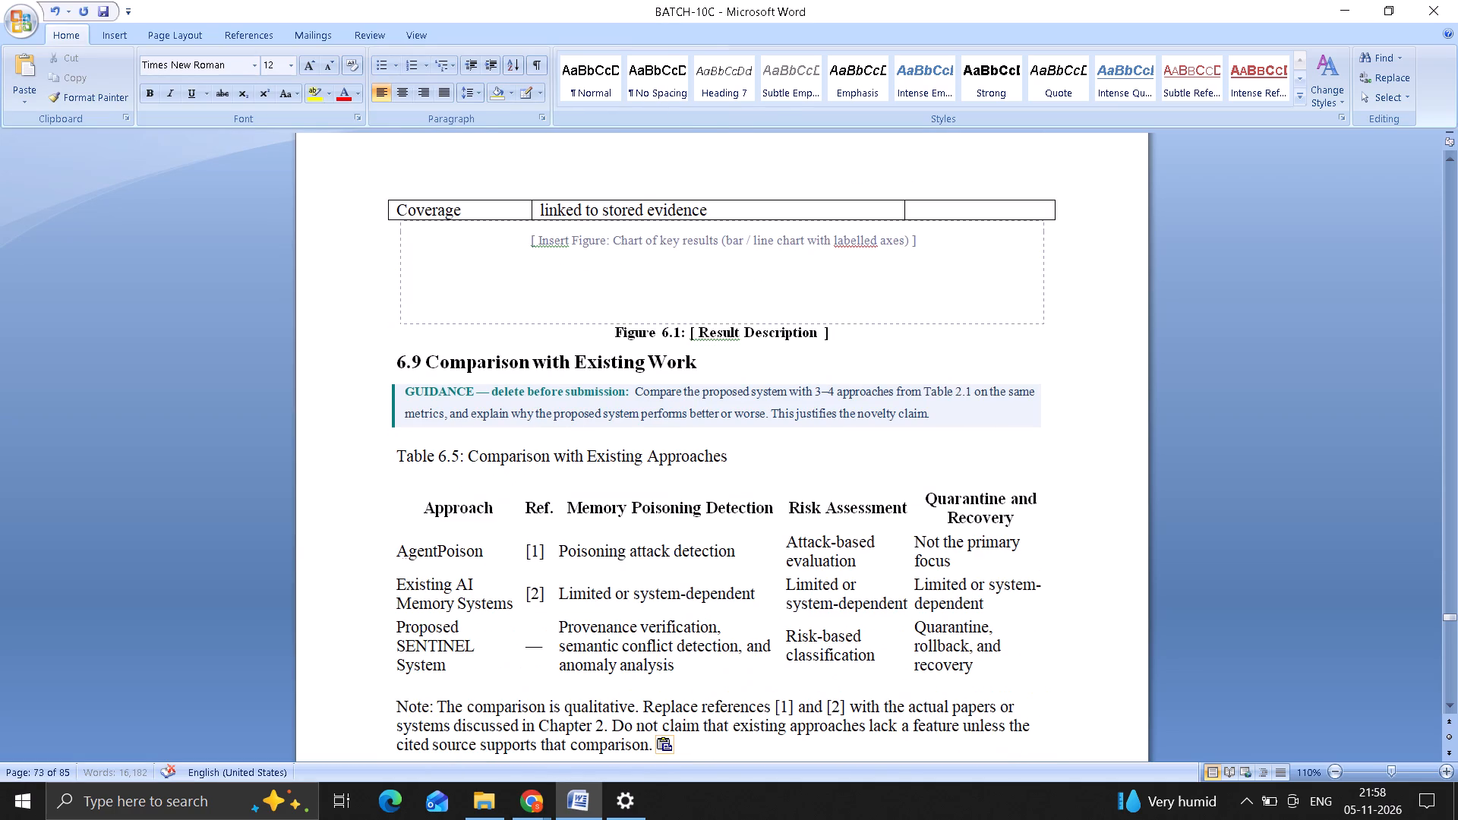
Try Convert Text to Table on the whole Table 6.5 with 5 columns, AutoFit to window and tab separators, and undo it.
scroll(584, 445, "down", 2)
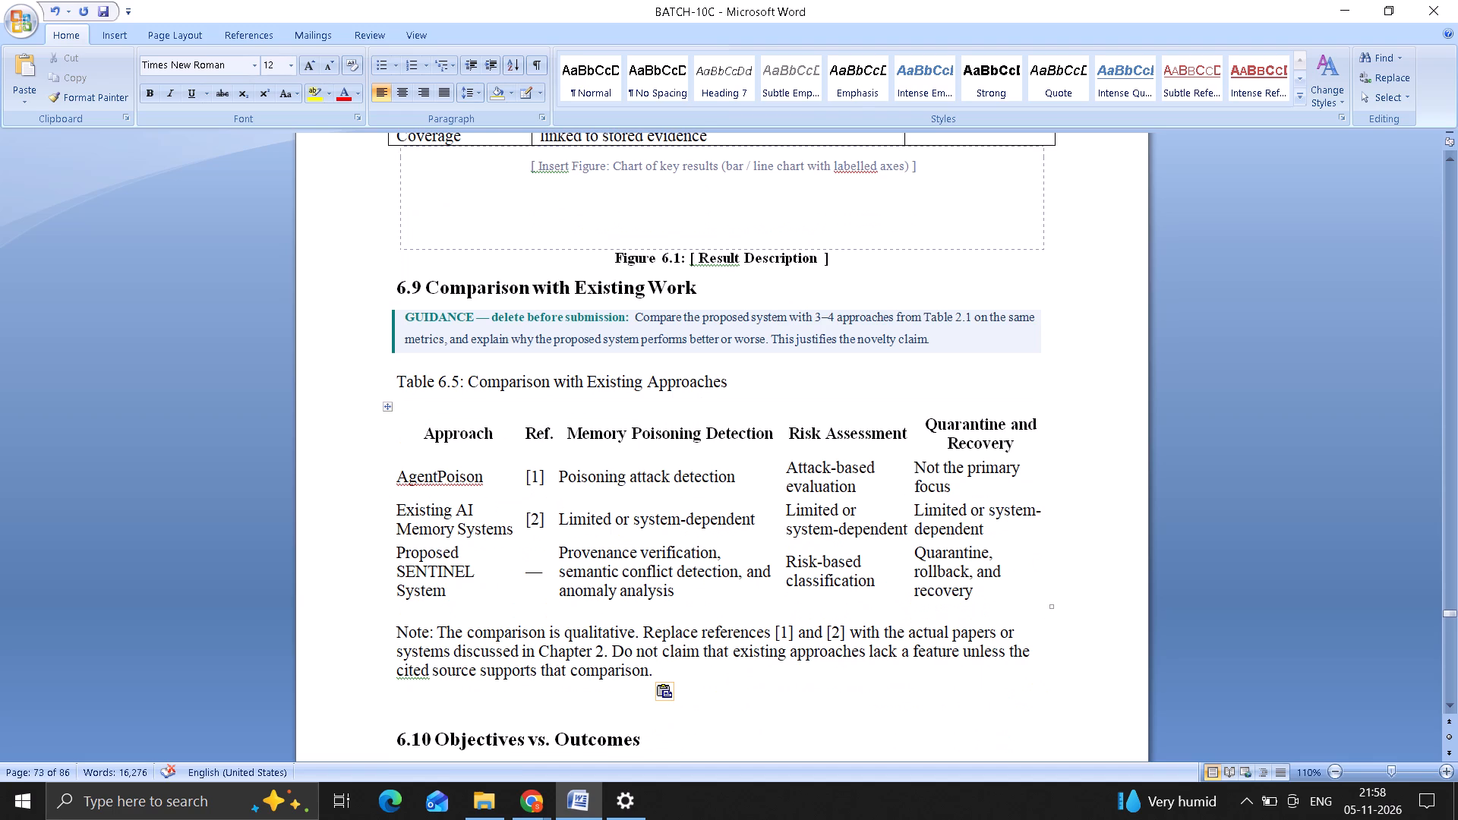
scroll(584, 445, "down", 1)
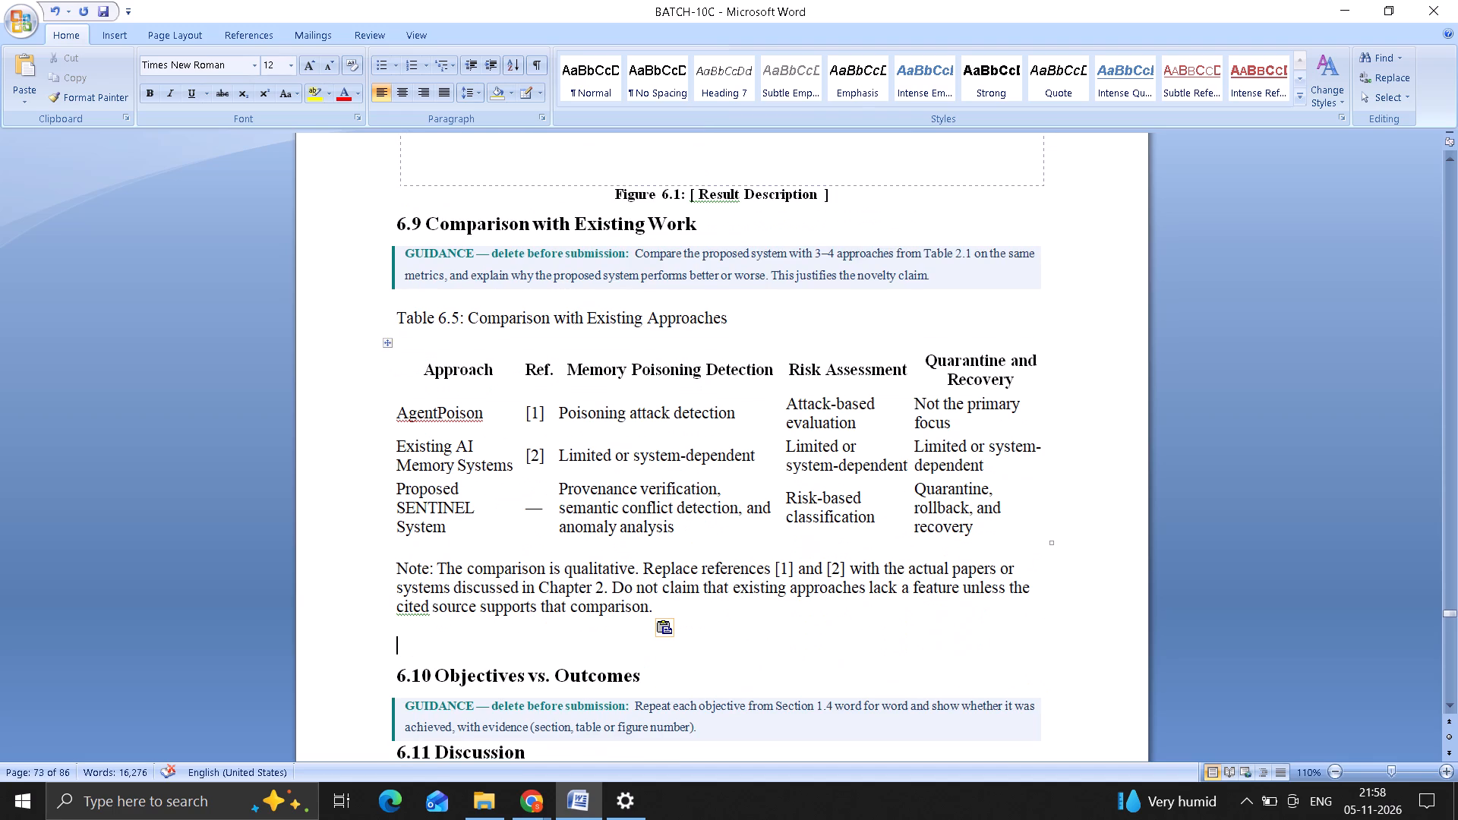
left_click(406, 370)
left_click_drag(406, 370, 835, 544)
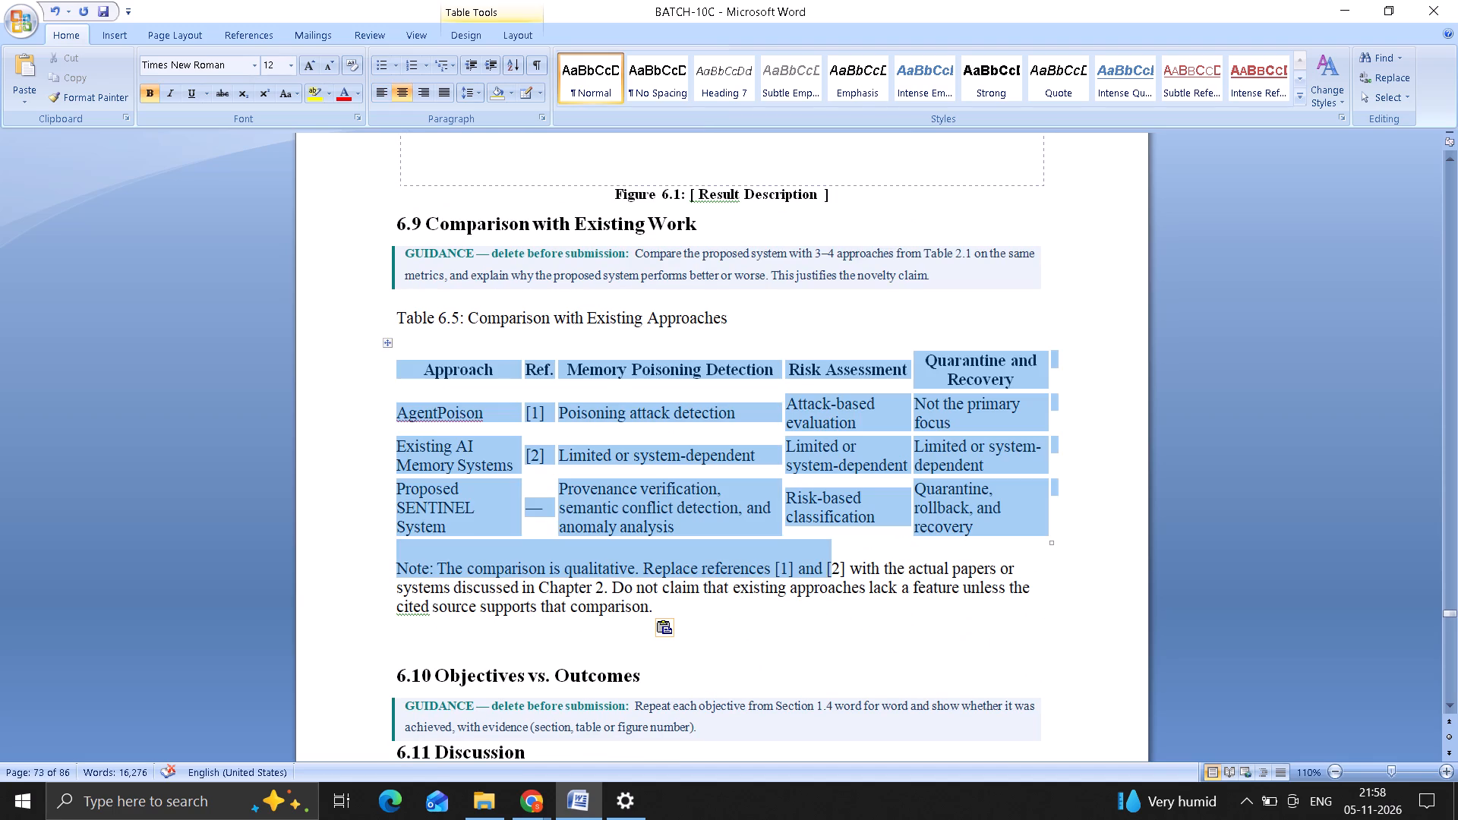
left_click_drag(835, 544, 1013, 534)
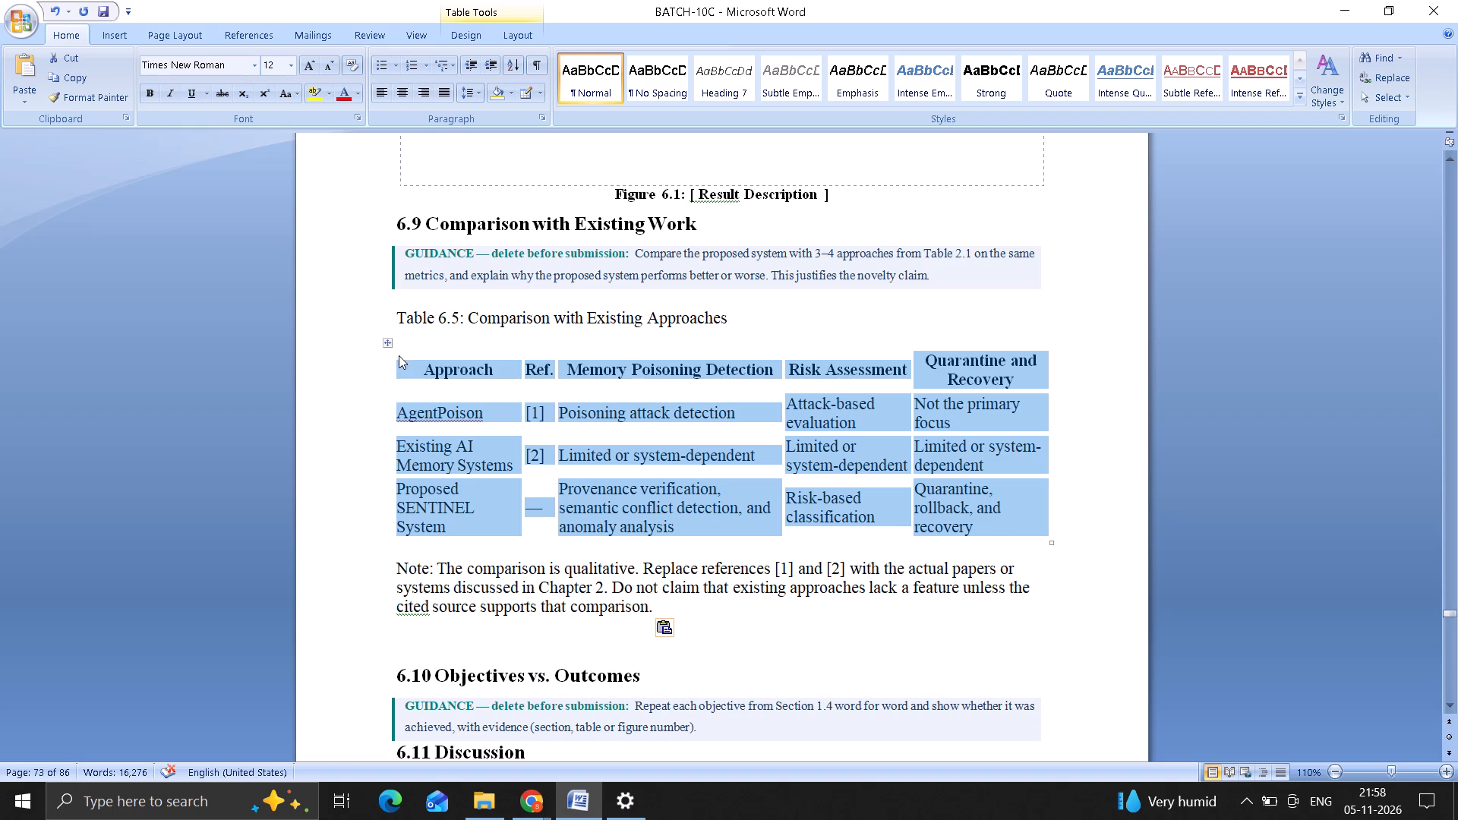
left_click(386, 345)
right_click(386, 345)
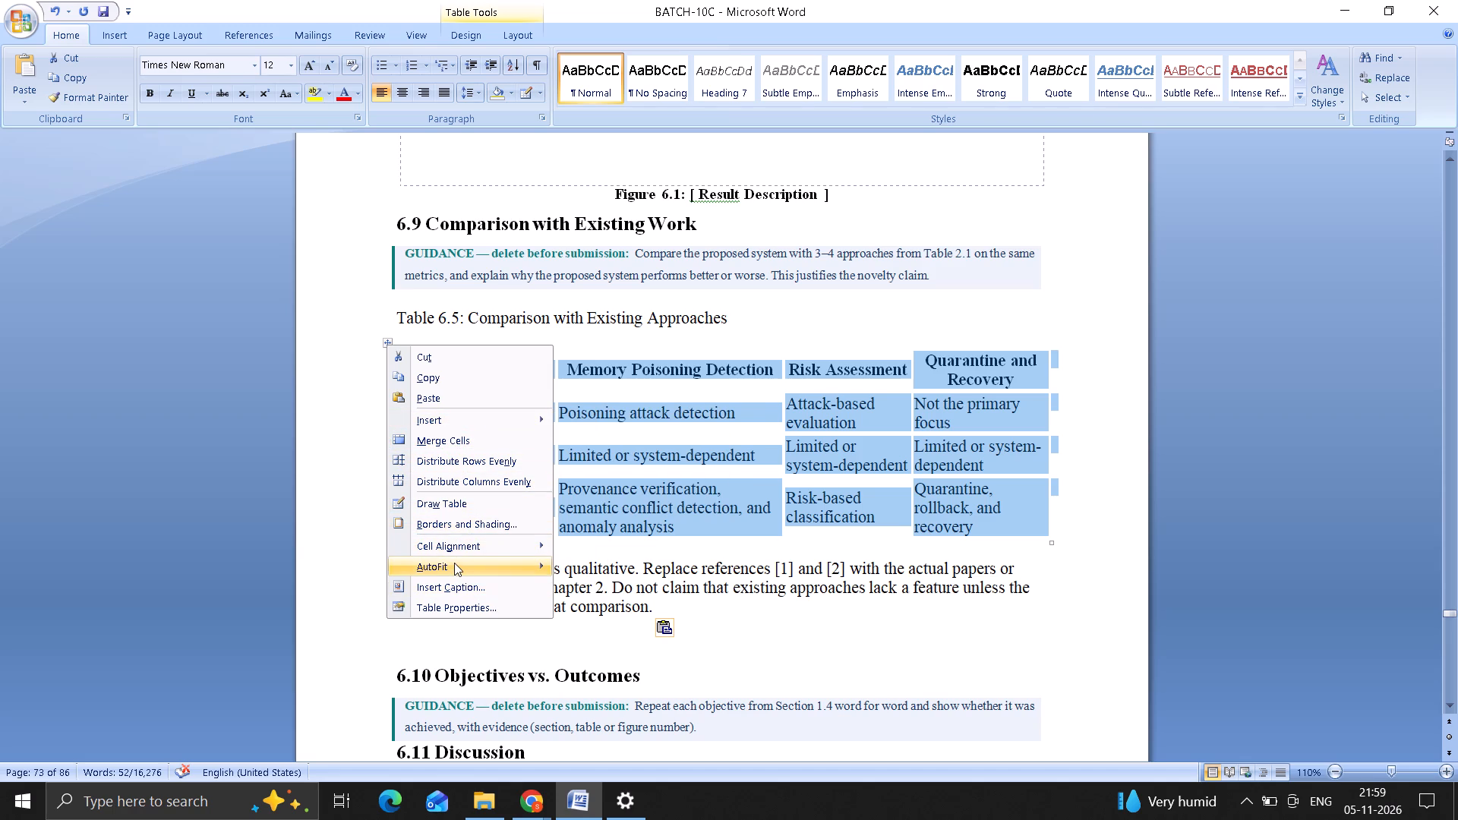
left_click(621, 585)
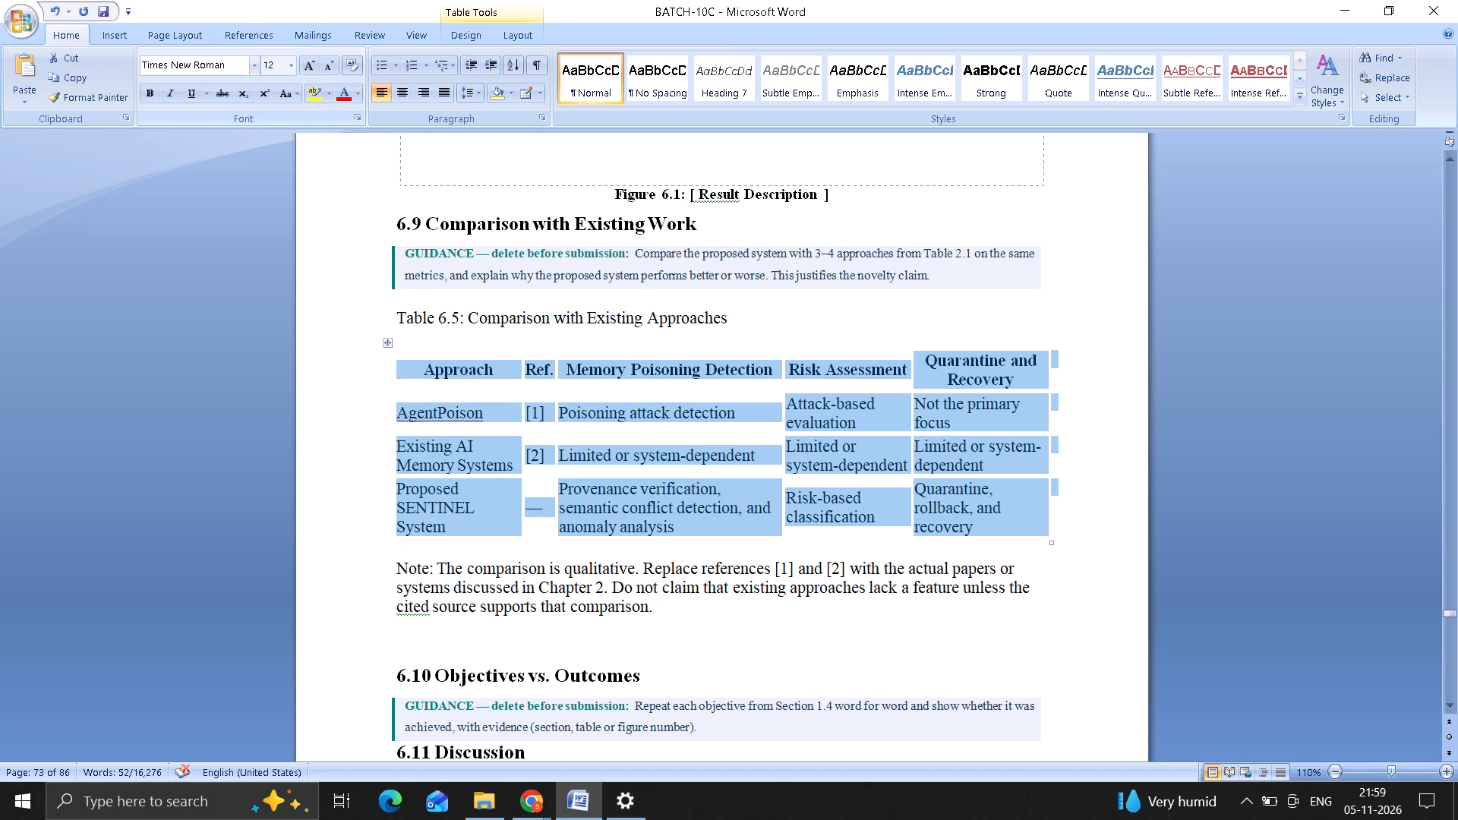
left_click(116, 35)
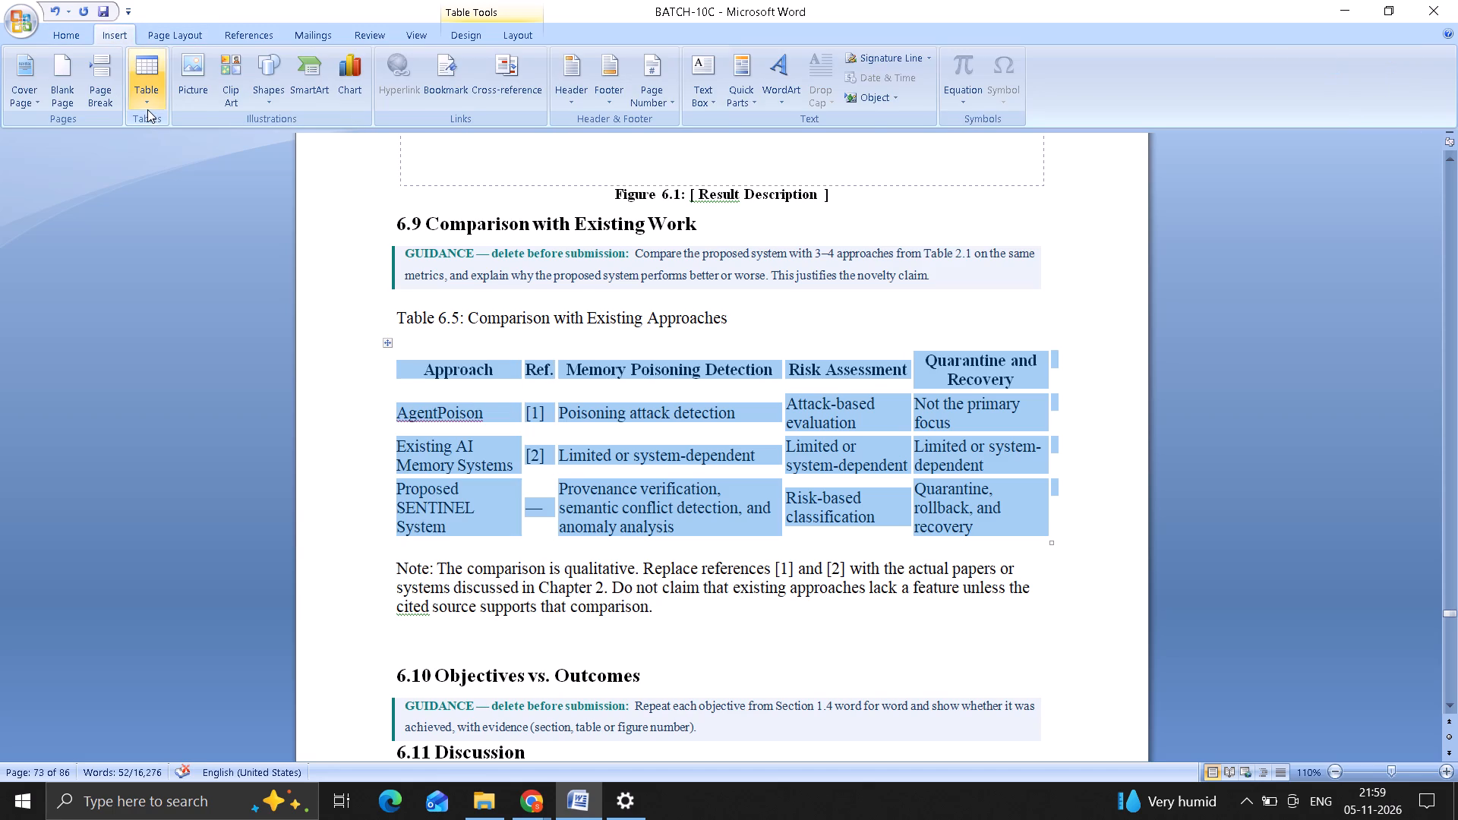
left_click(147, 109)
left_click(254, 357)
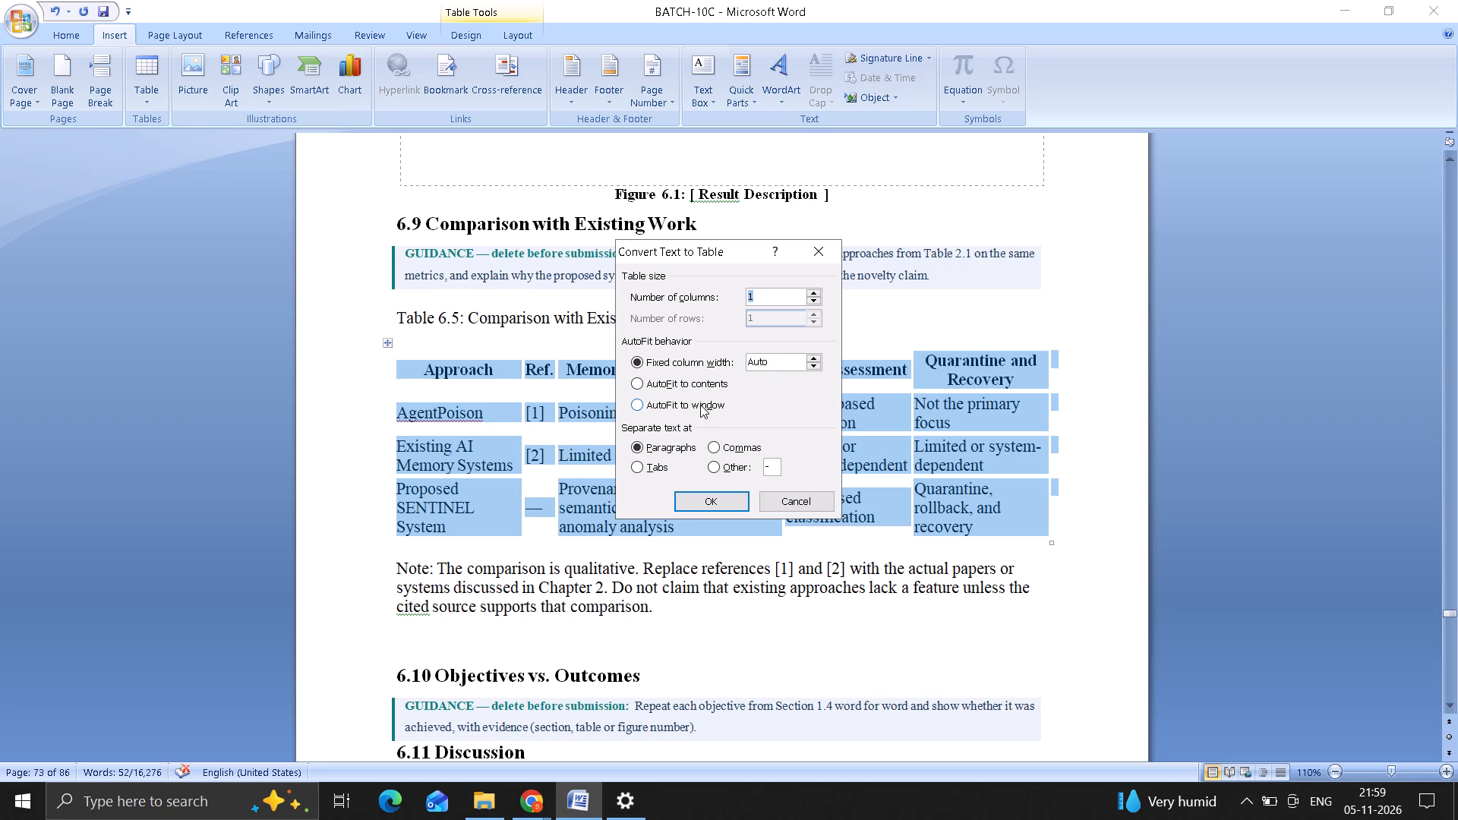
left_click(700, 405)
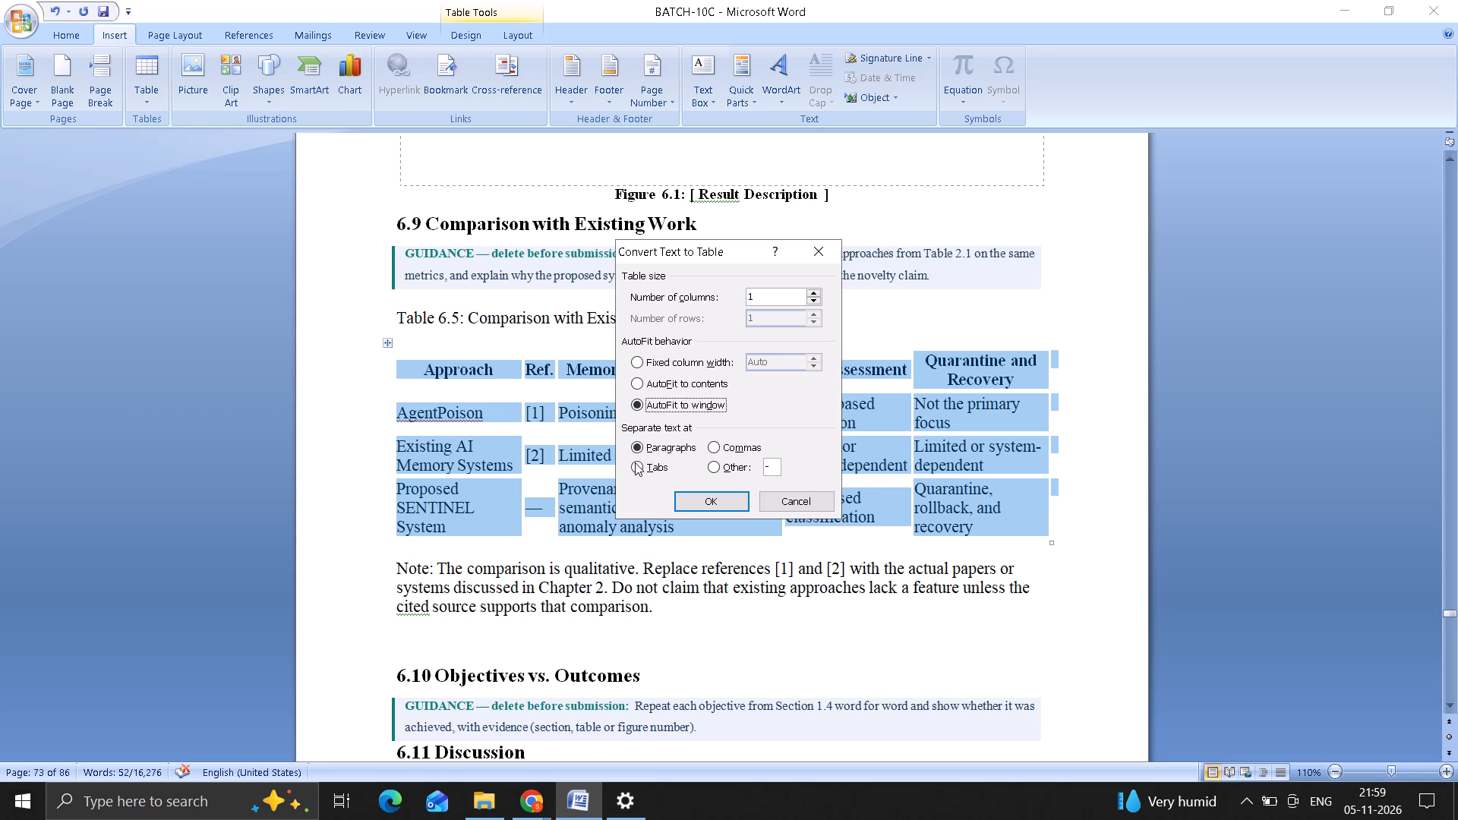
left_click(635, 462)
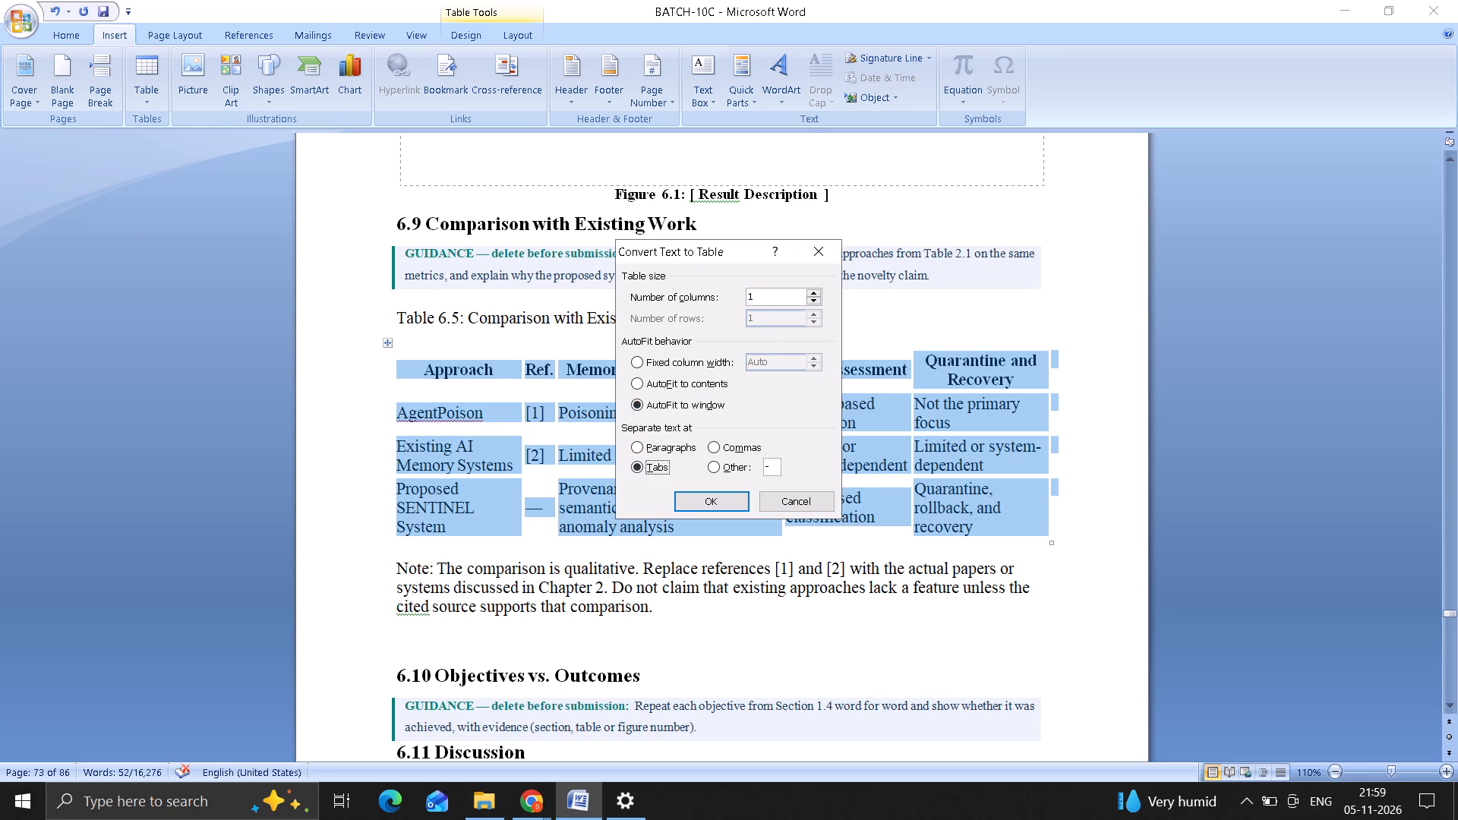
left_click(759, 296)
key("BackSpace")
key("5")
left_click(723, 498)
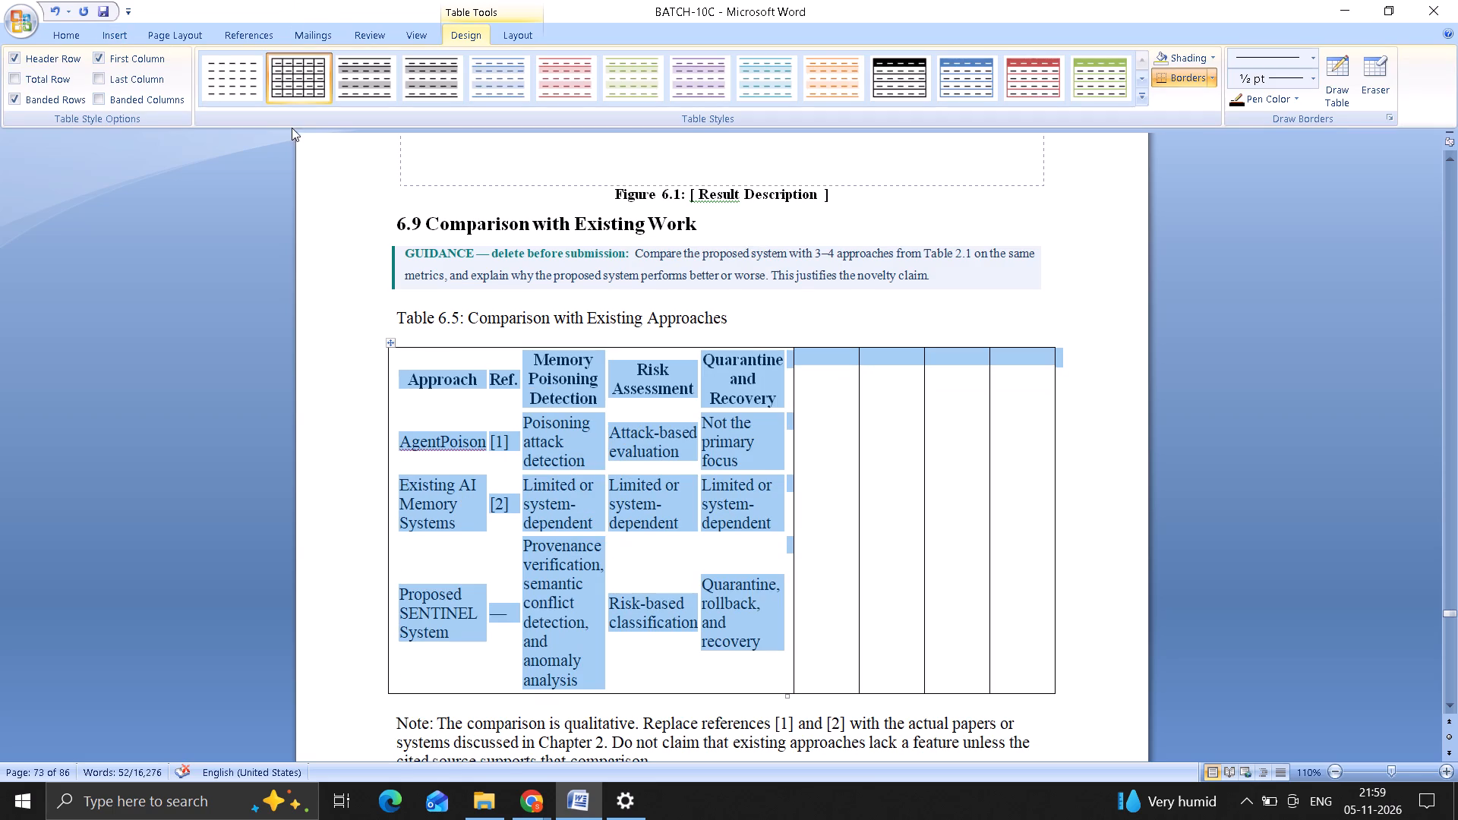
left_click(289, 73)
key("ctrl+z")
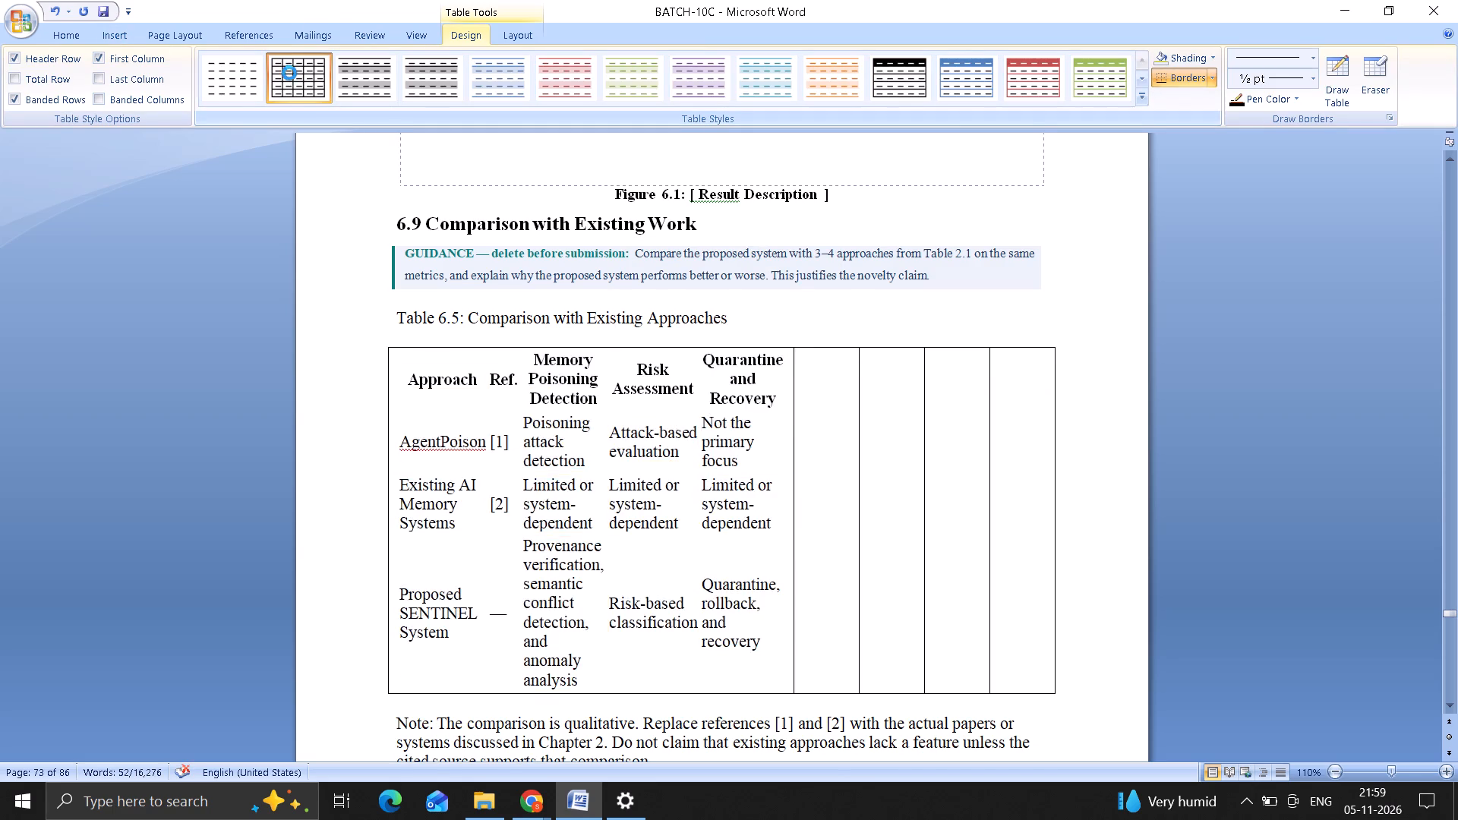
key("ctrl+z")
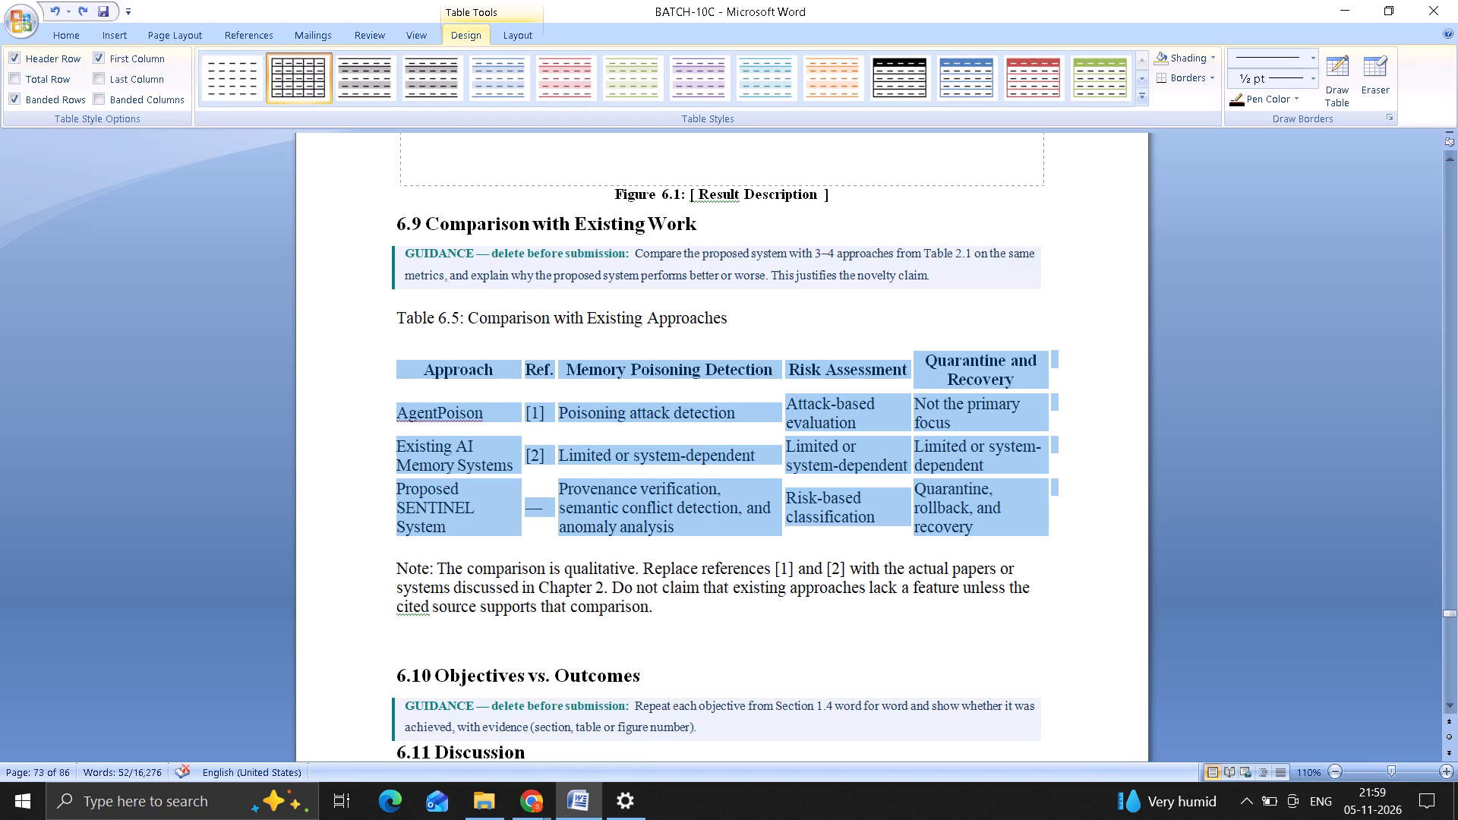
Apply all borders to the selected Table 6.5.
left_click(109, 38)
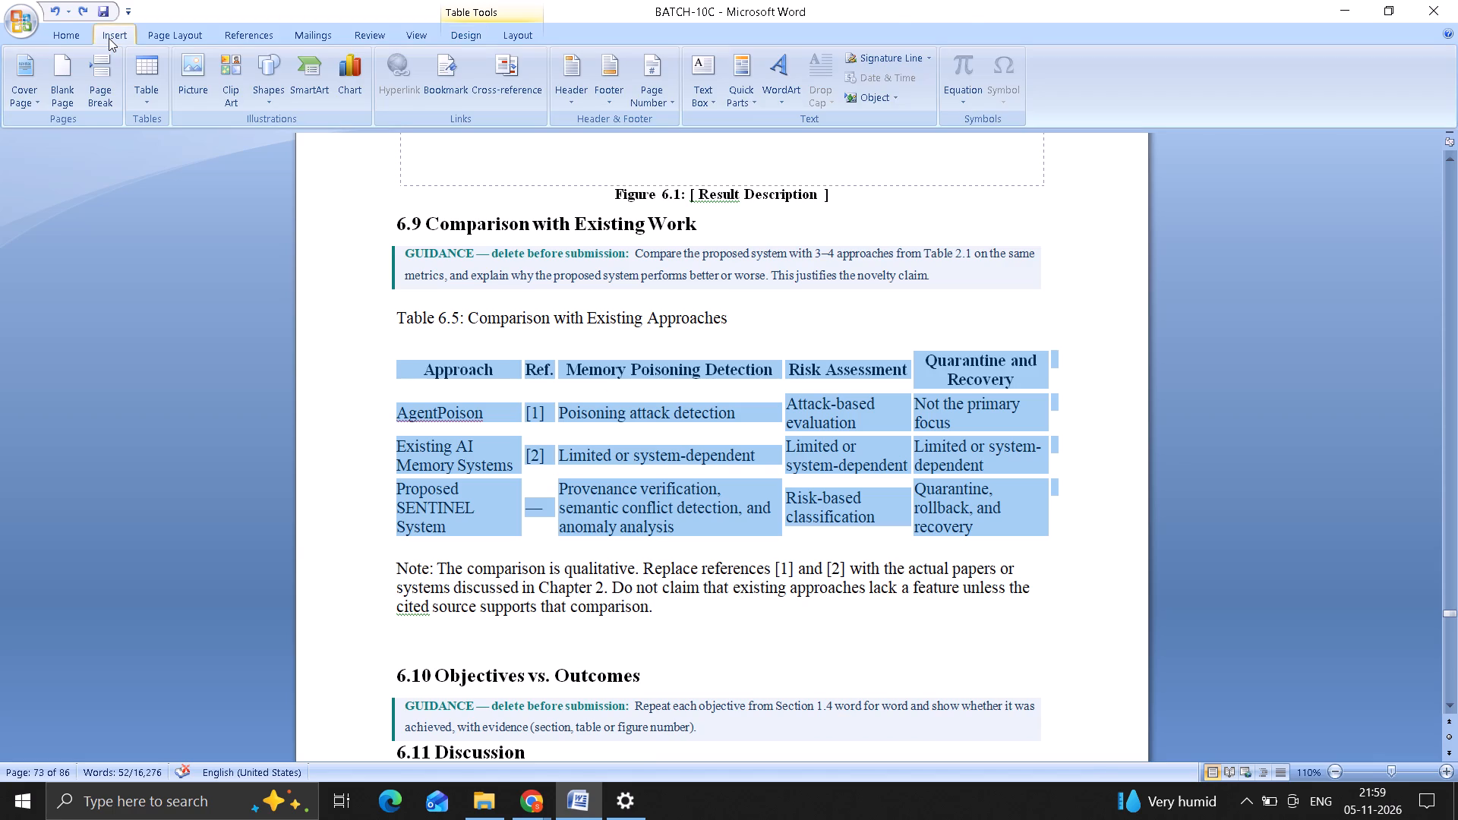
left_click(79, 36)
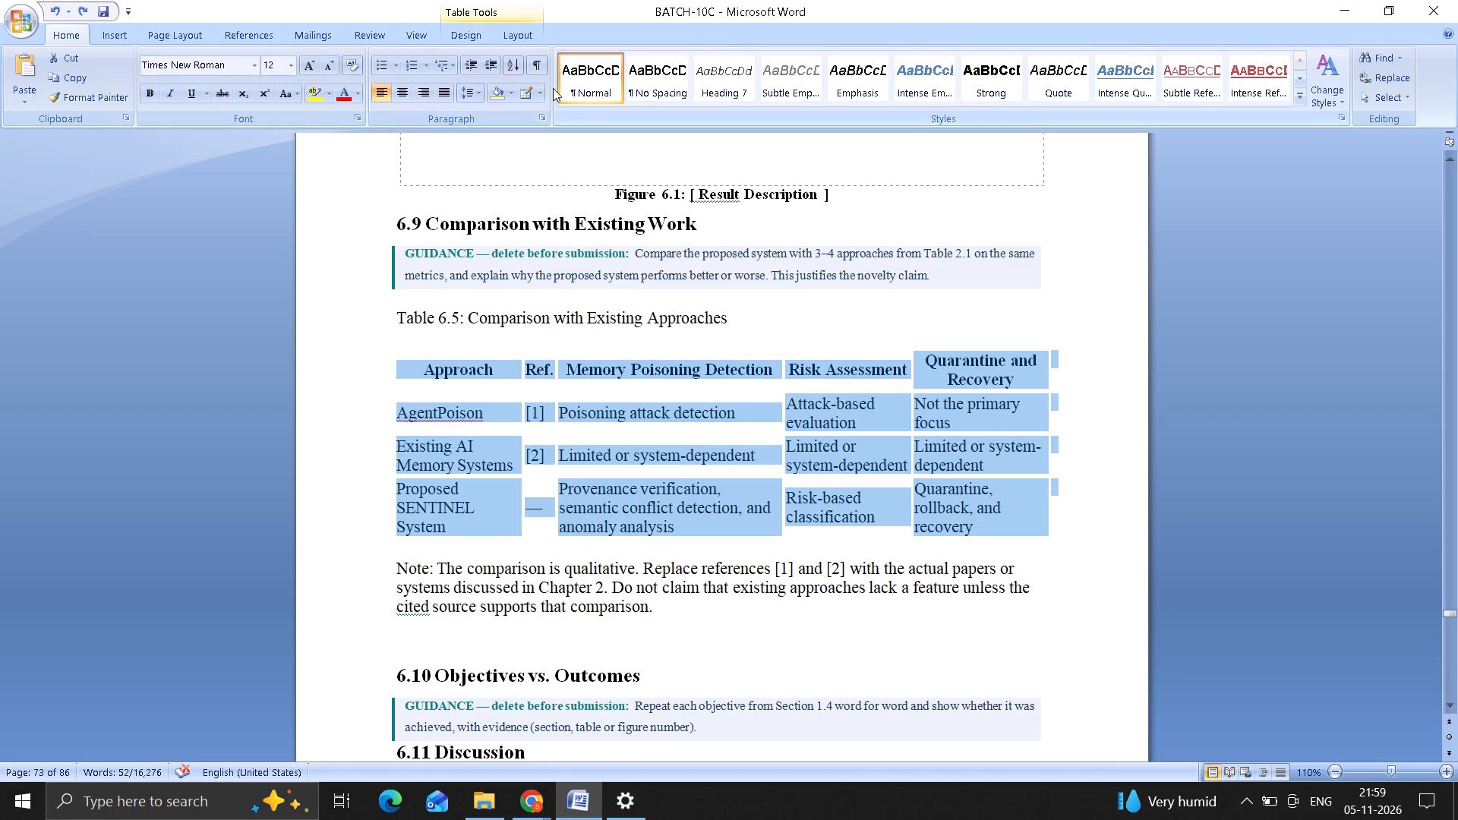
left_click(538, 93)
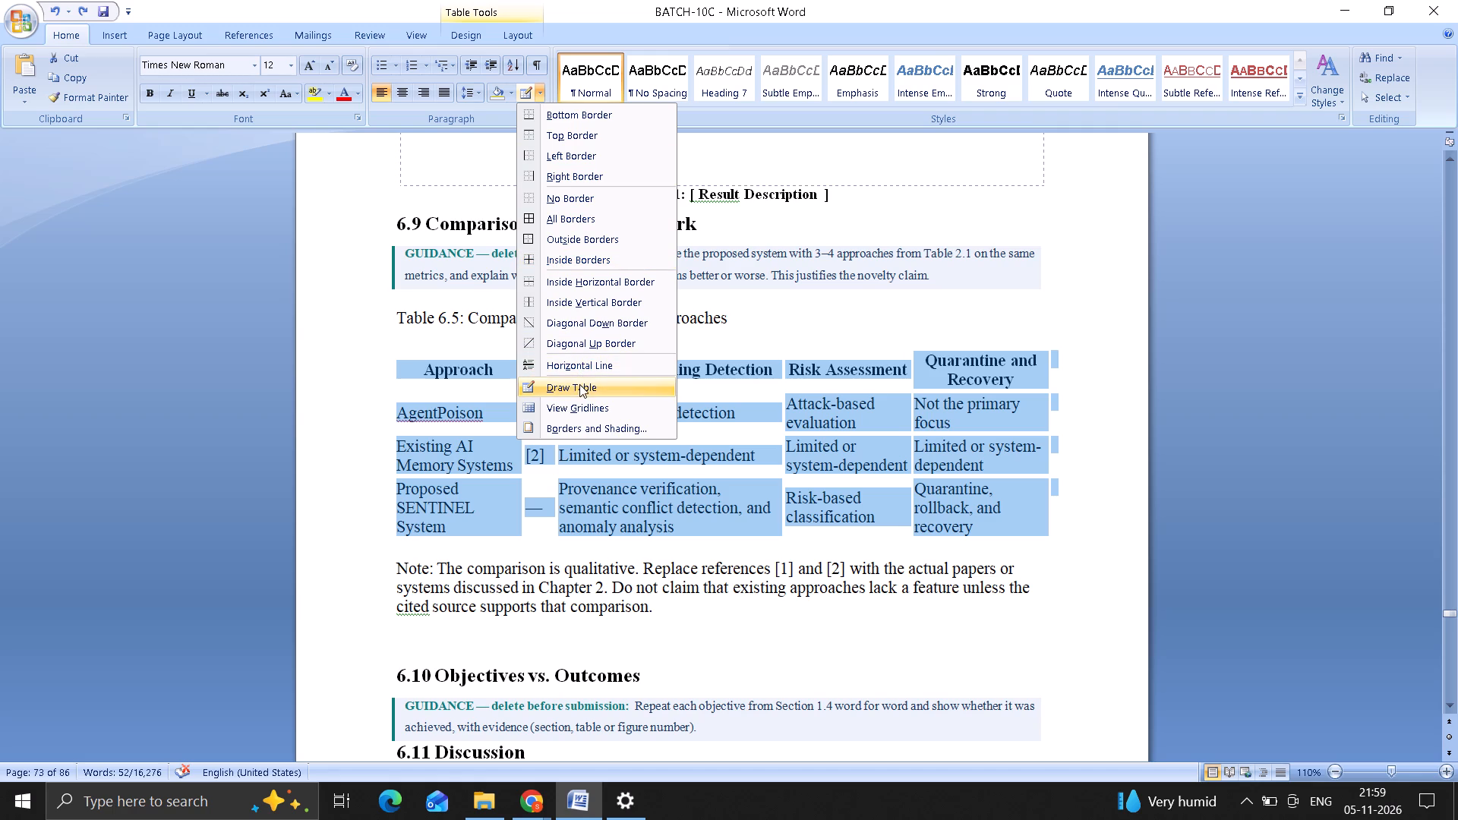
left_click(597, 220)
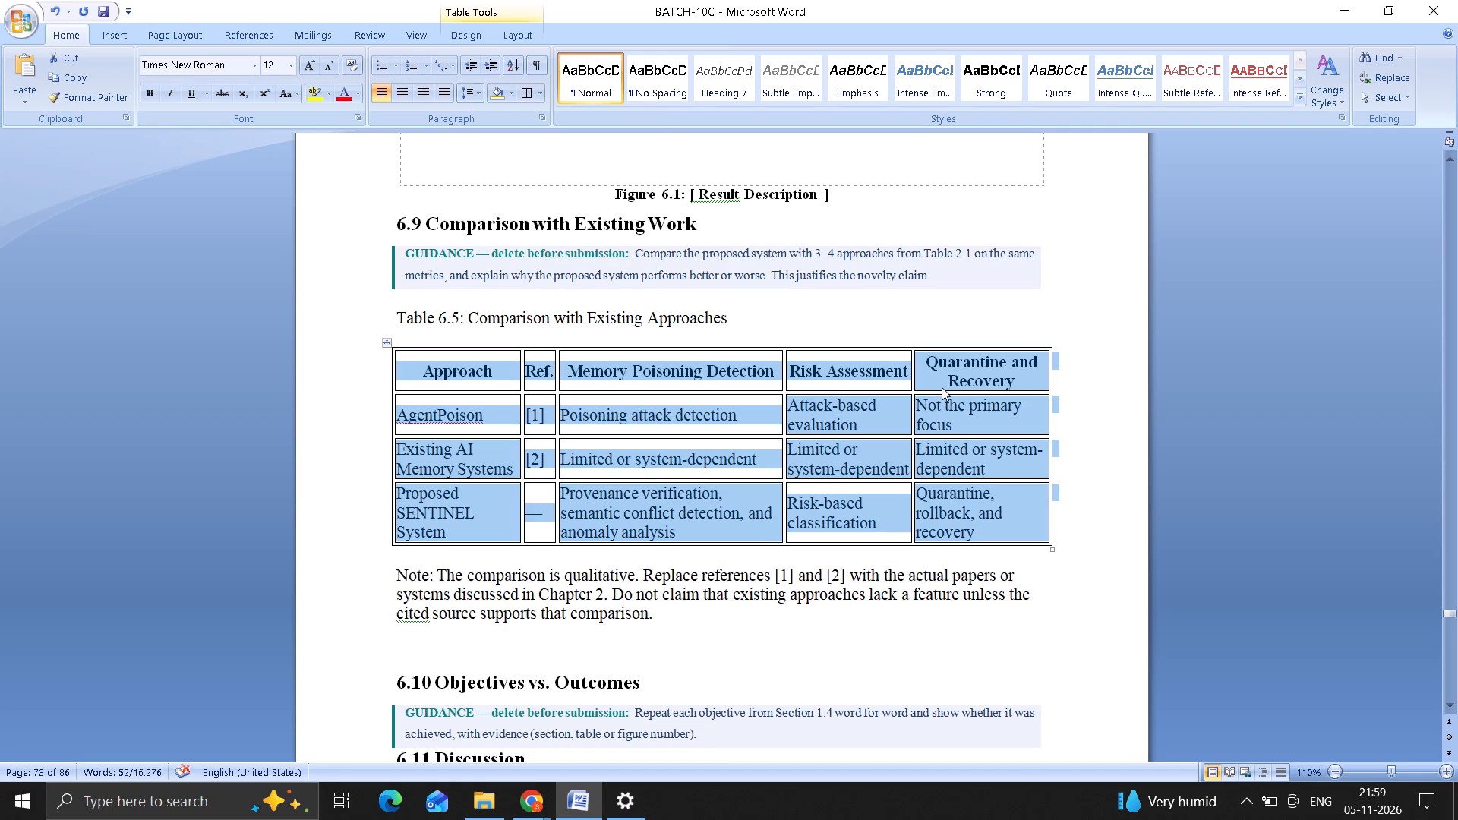
Select the whole Table 6.5 and apply the plain black grid table style to it.
left_click(387, 343)
left_click(387, 343)
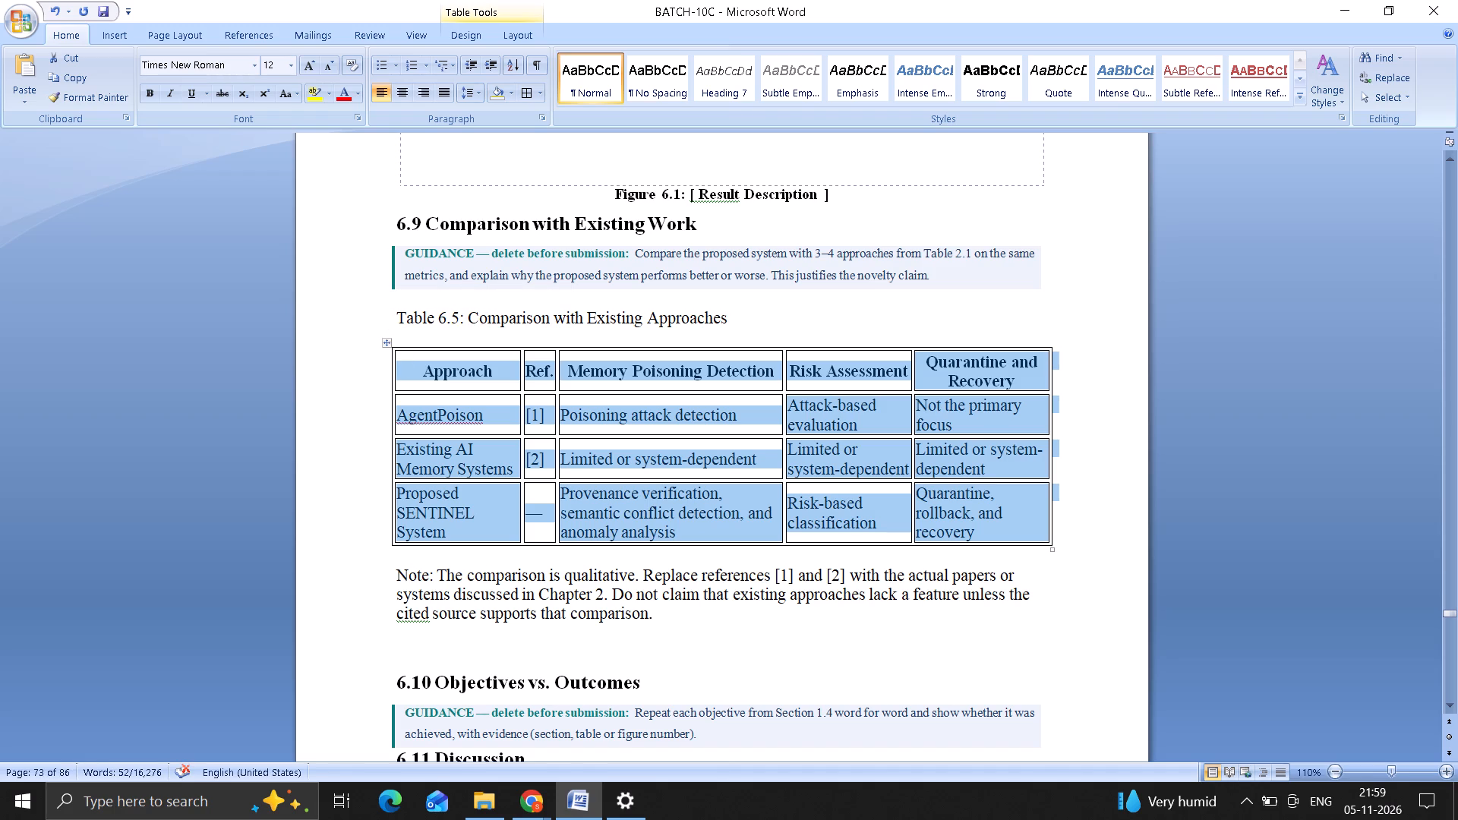
left_click(383, 339)
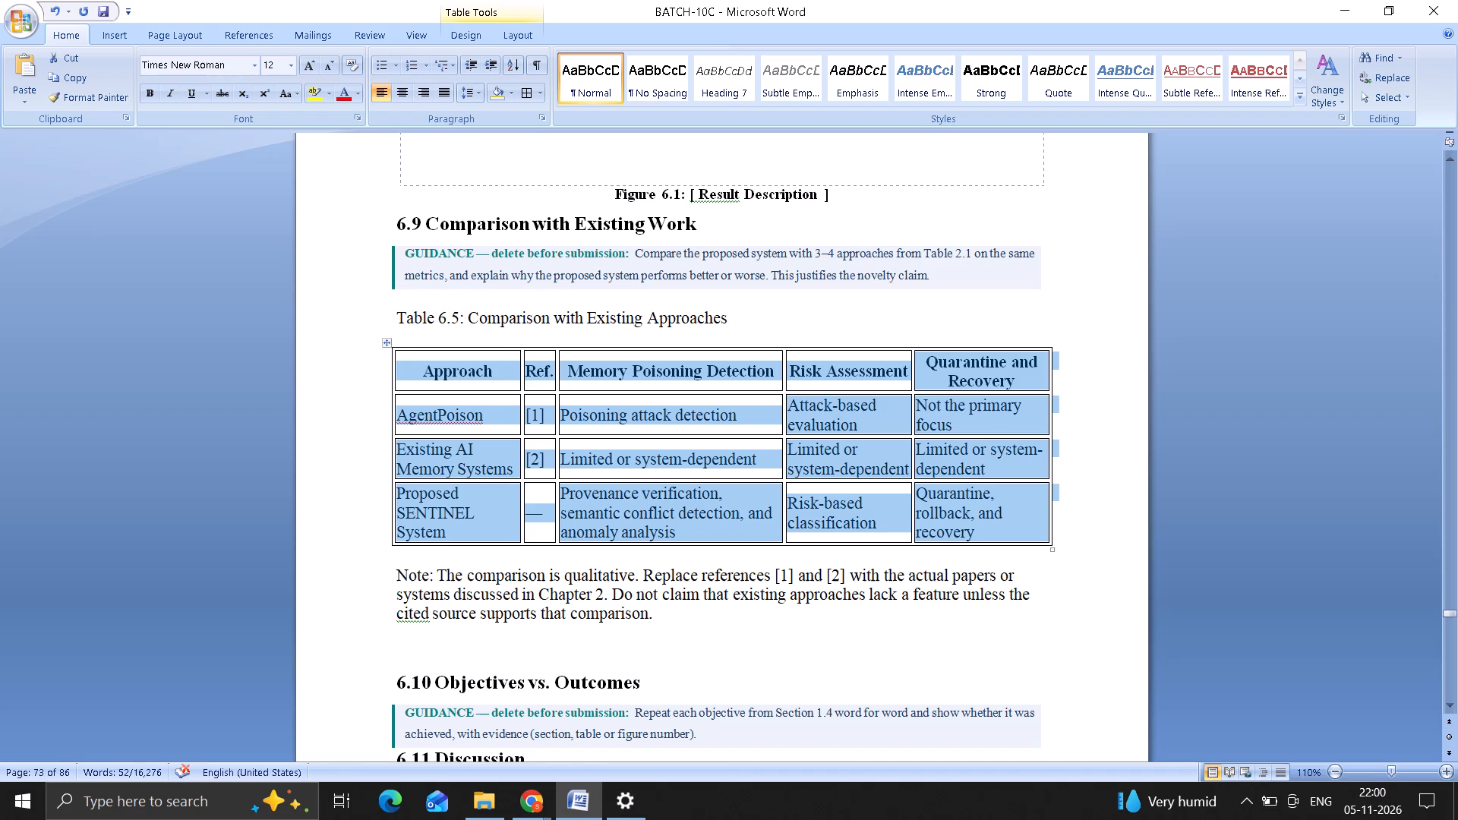
double_click(386, 345)
left_click(298, 86)
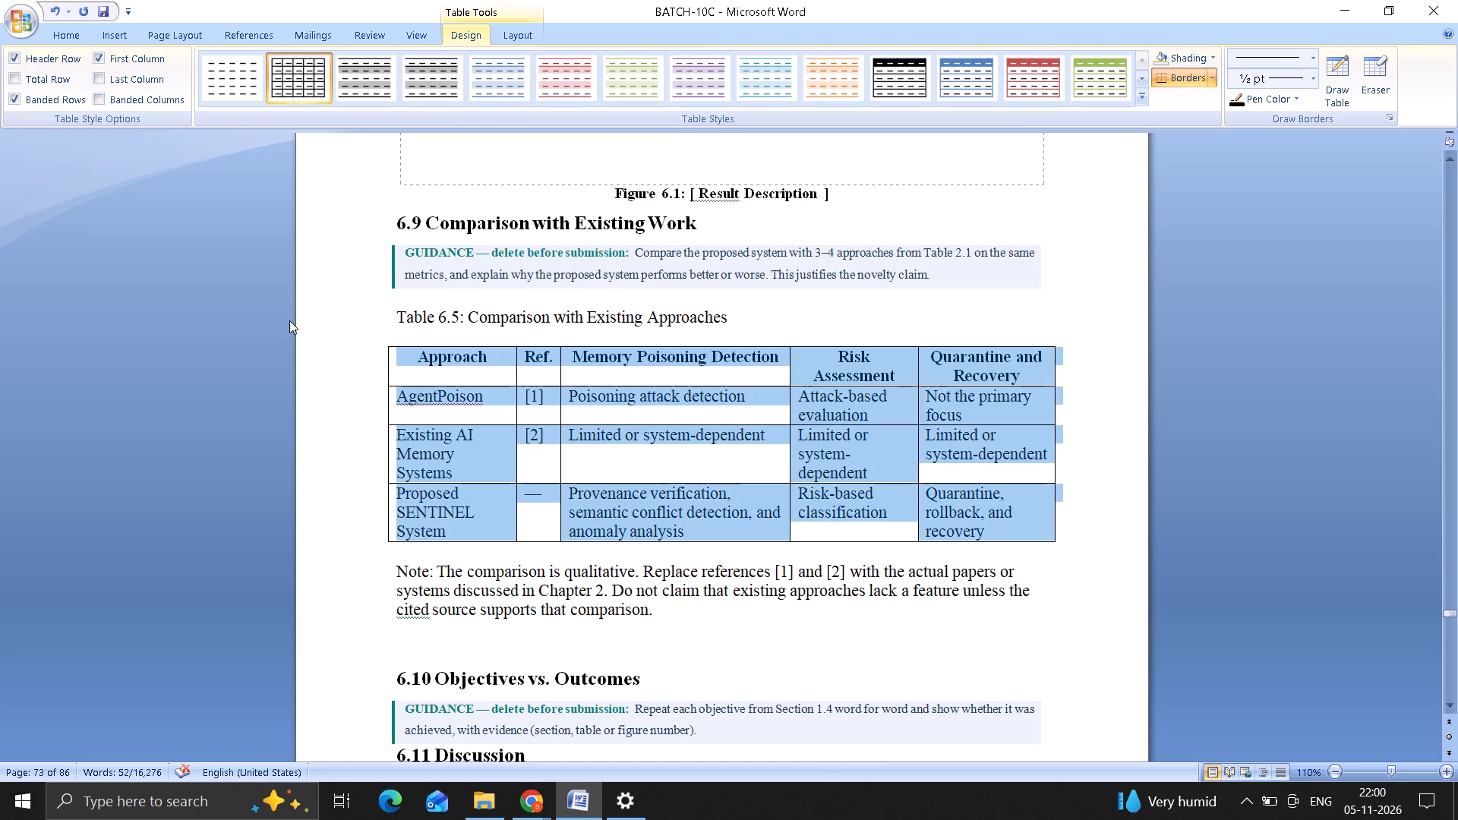
left_click(329, 335)
scroll(329, 335, "down", 5)
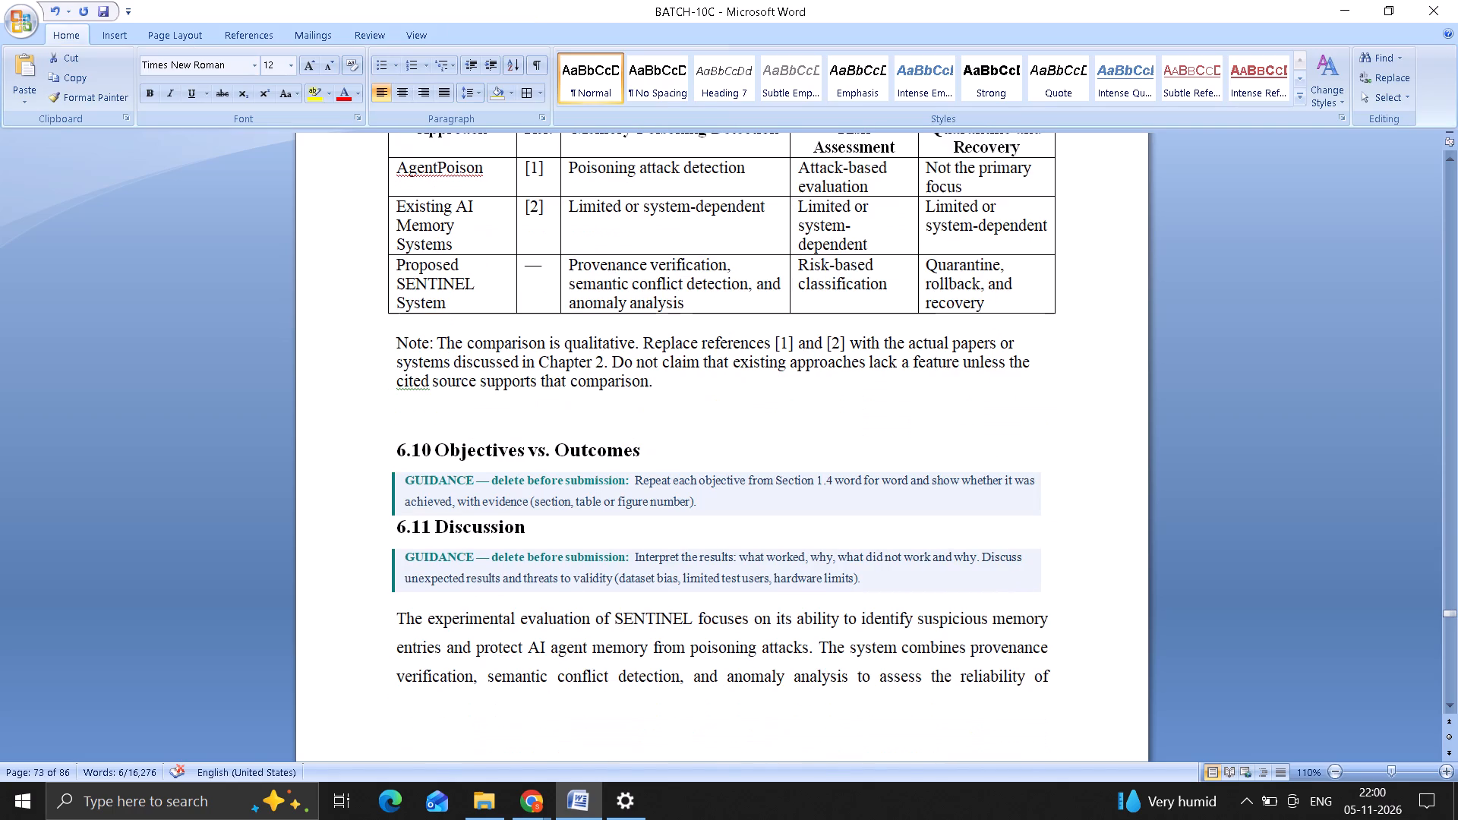
scroll(329, 335, "down", 3)
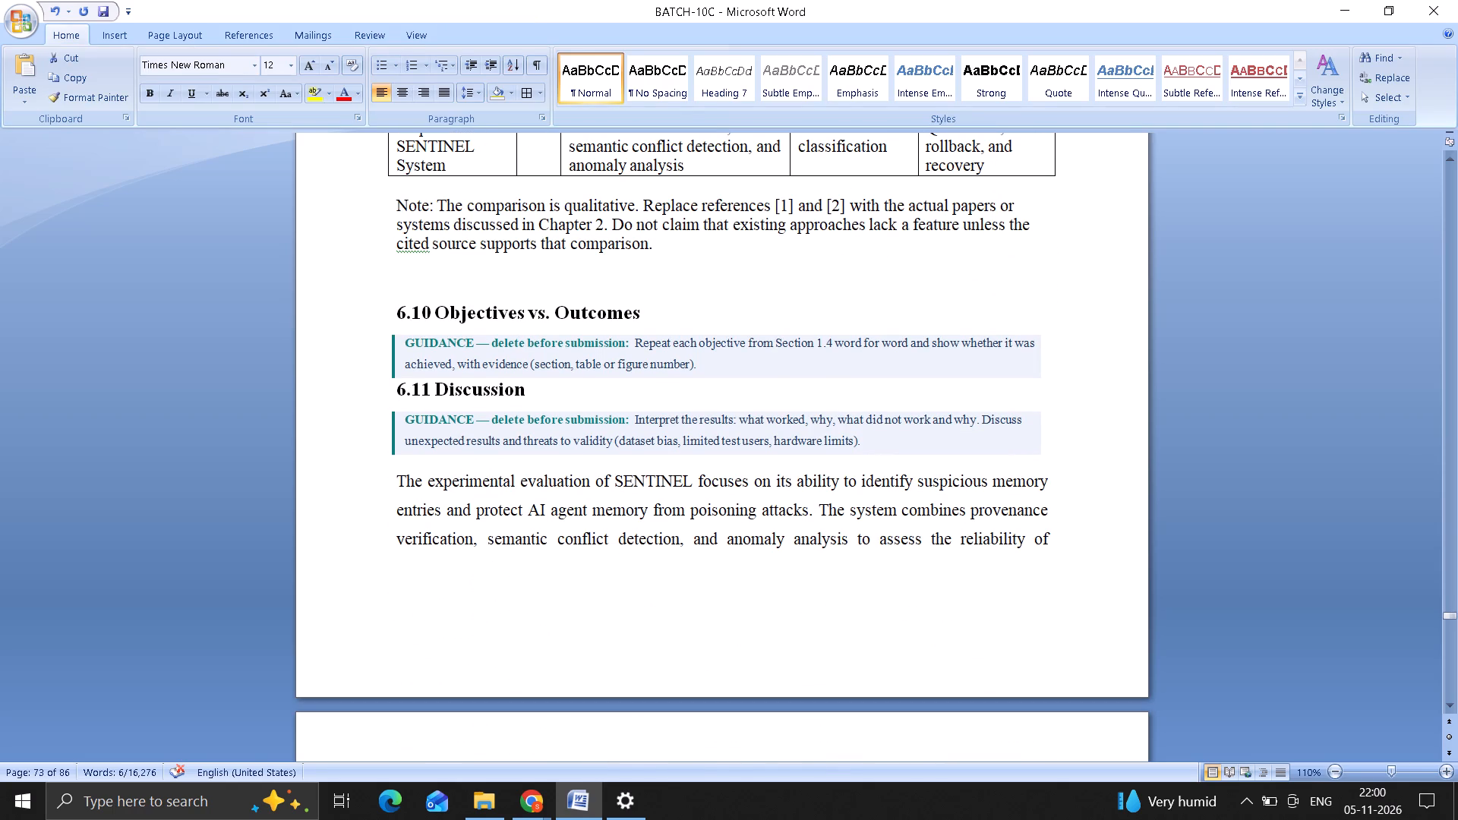
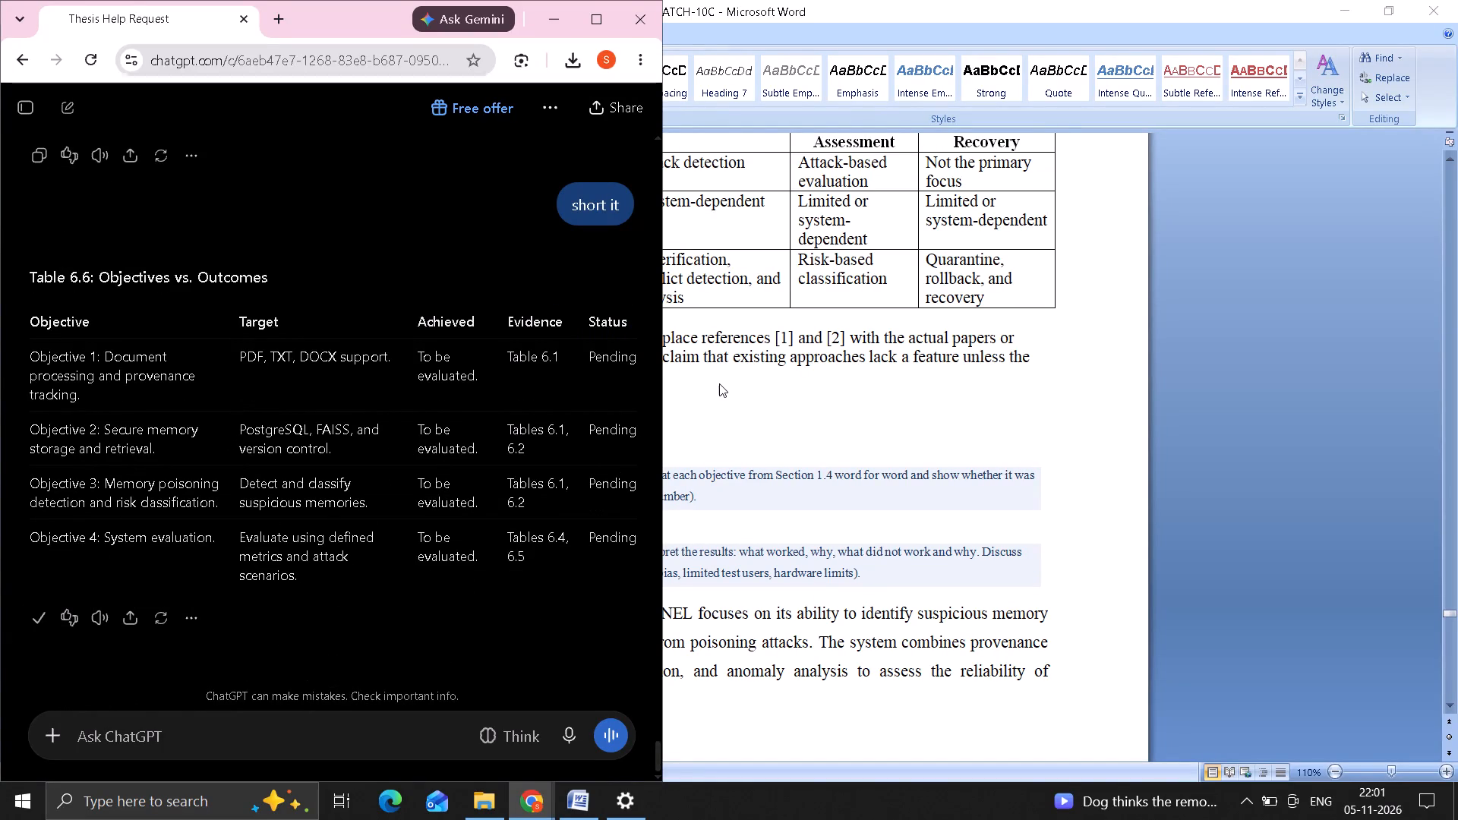
left_click(717, 393)
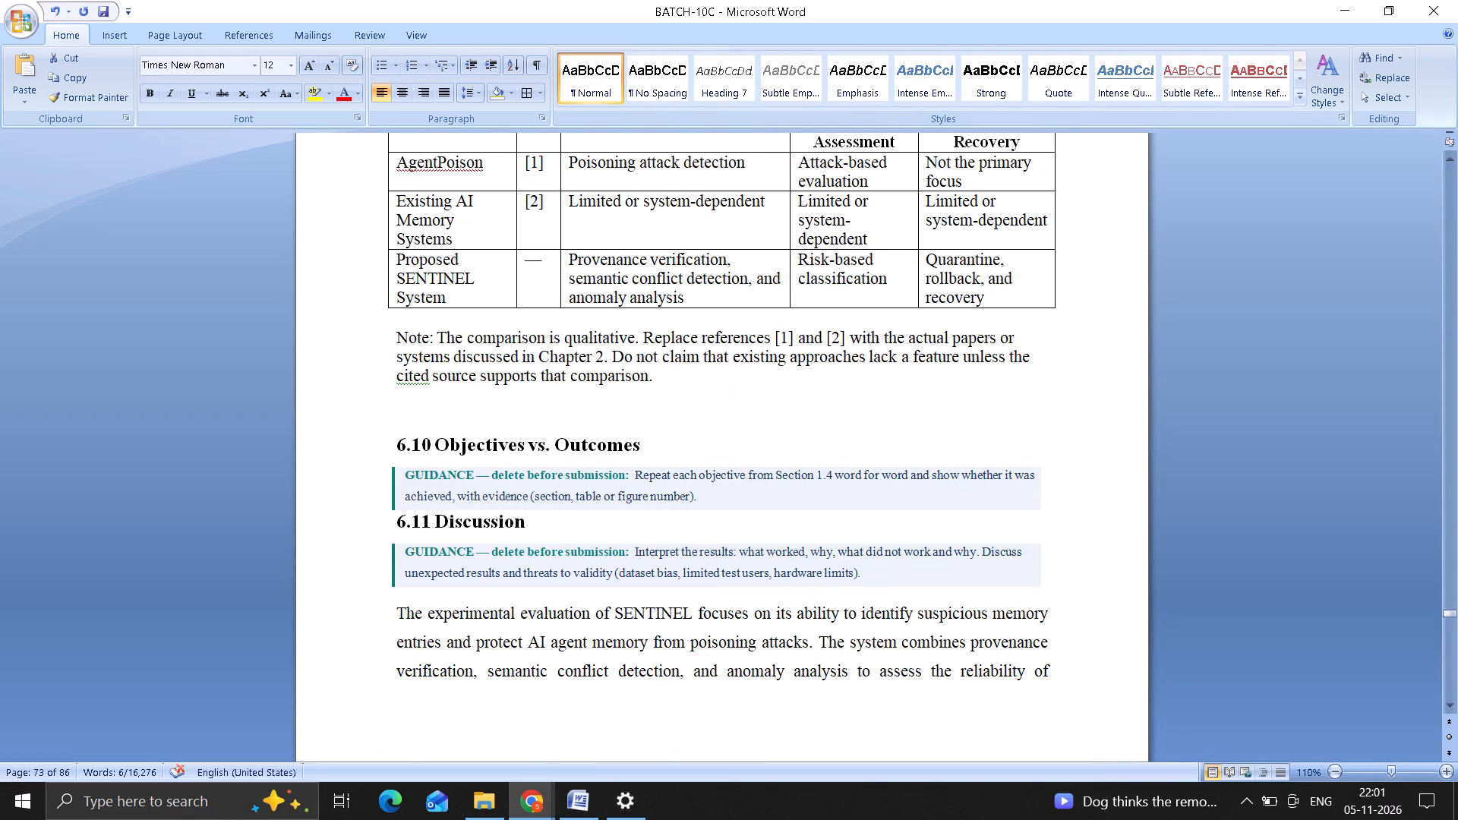
left_click(541, 796)
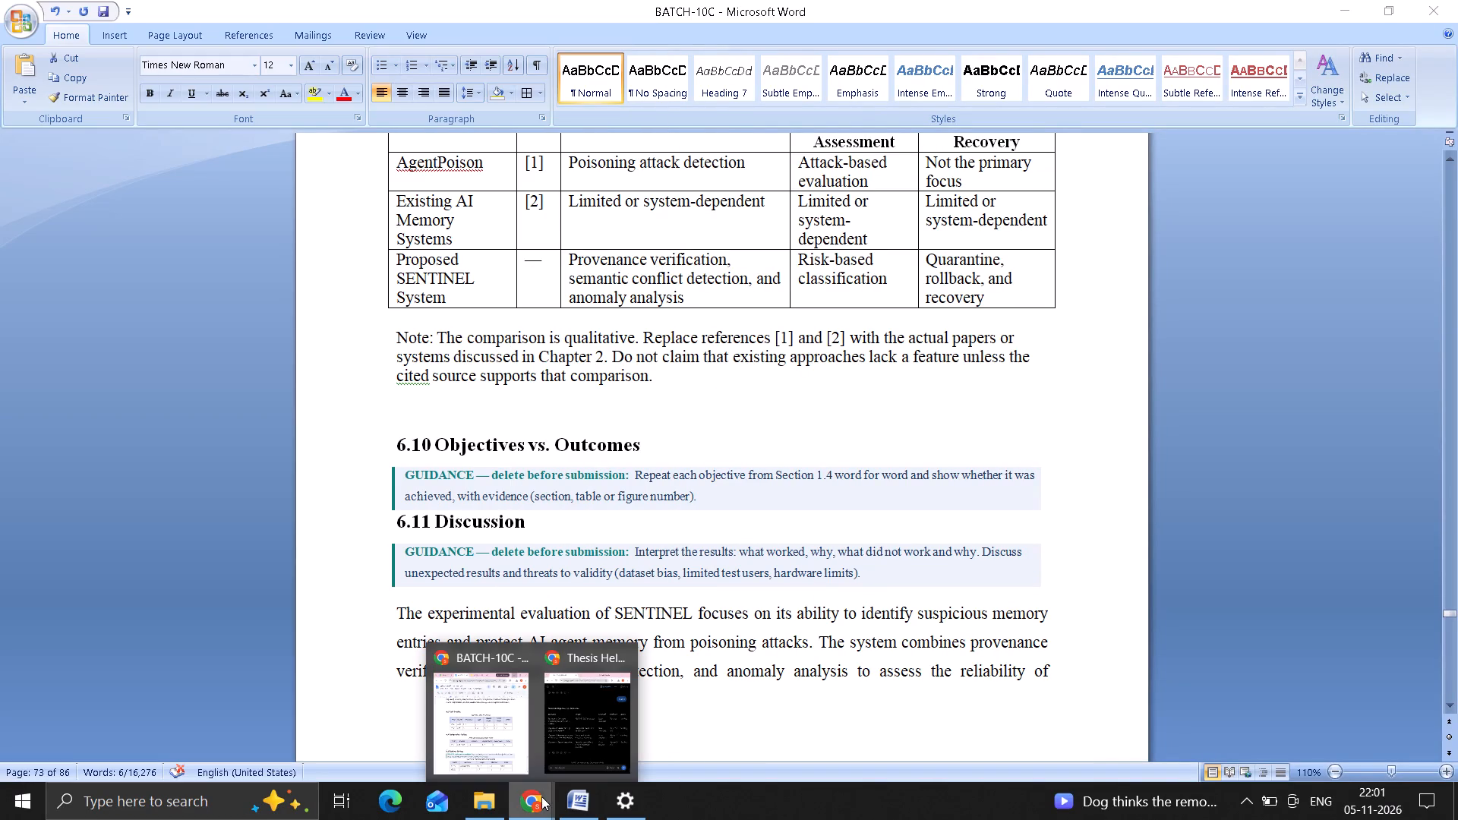
left_click(557, 733)
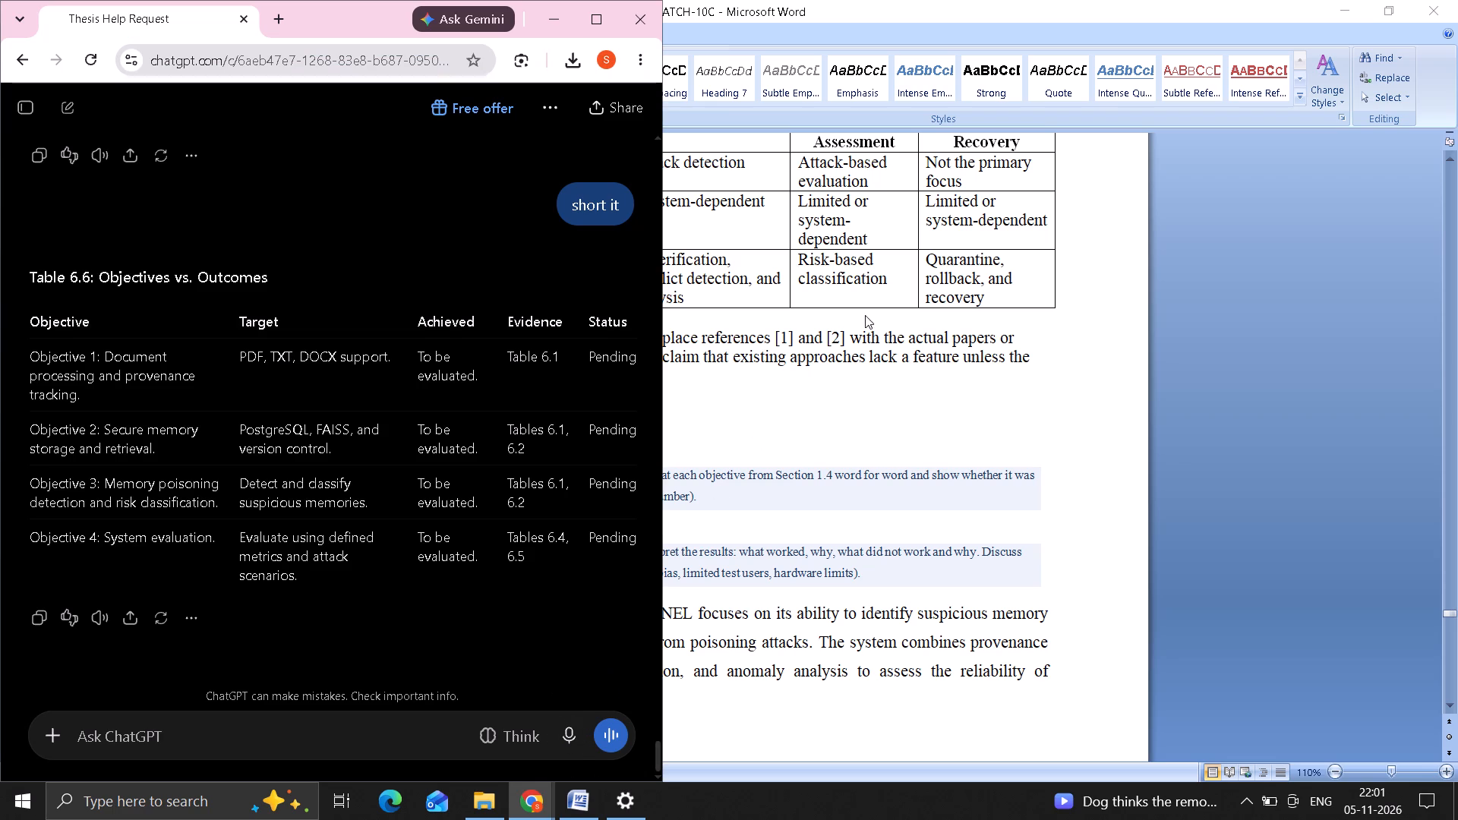
left_click(846, 382)
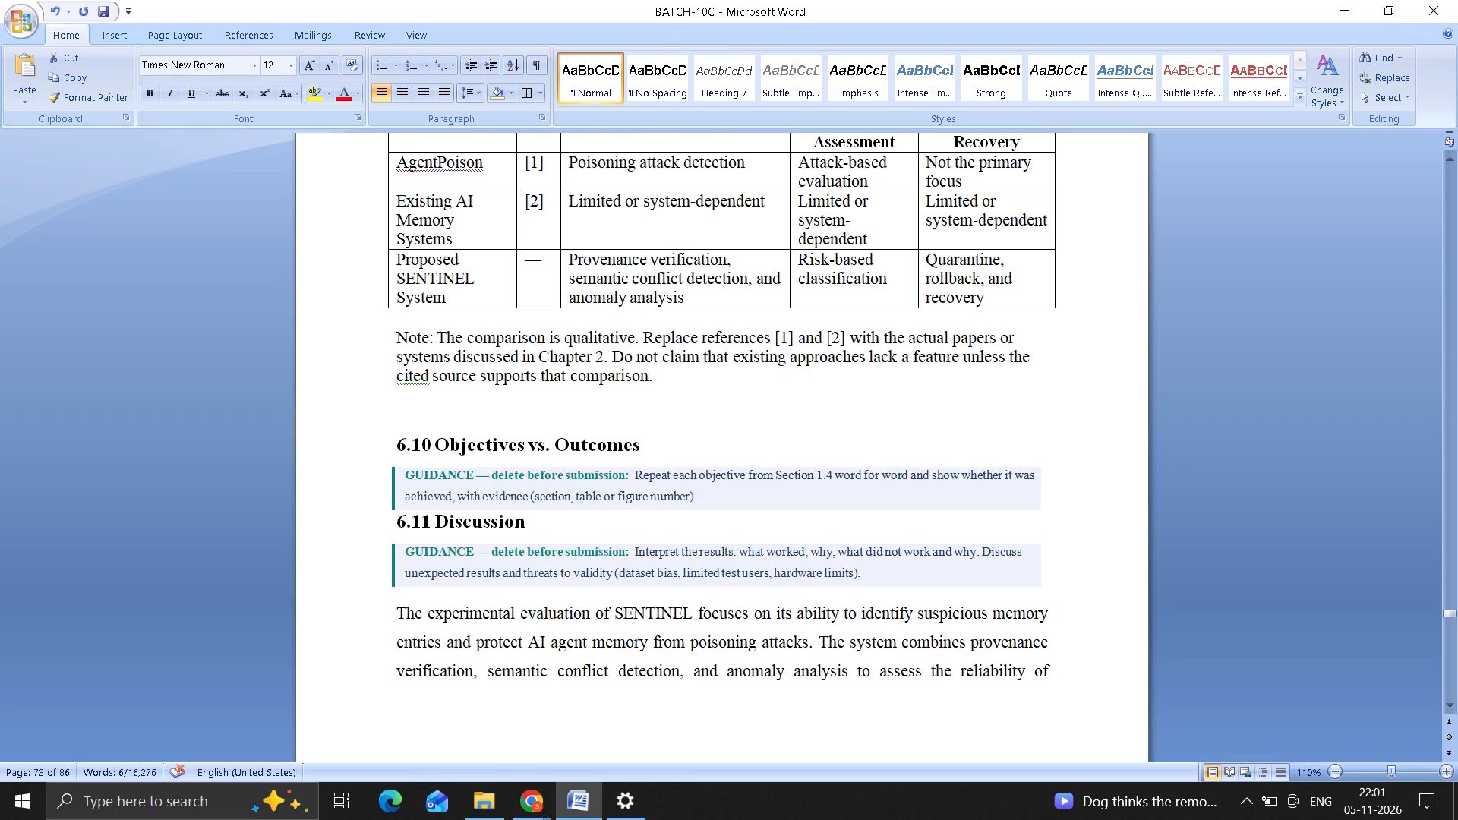
left_click(743, 500)
left_click(1066, 499)
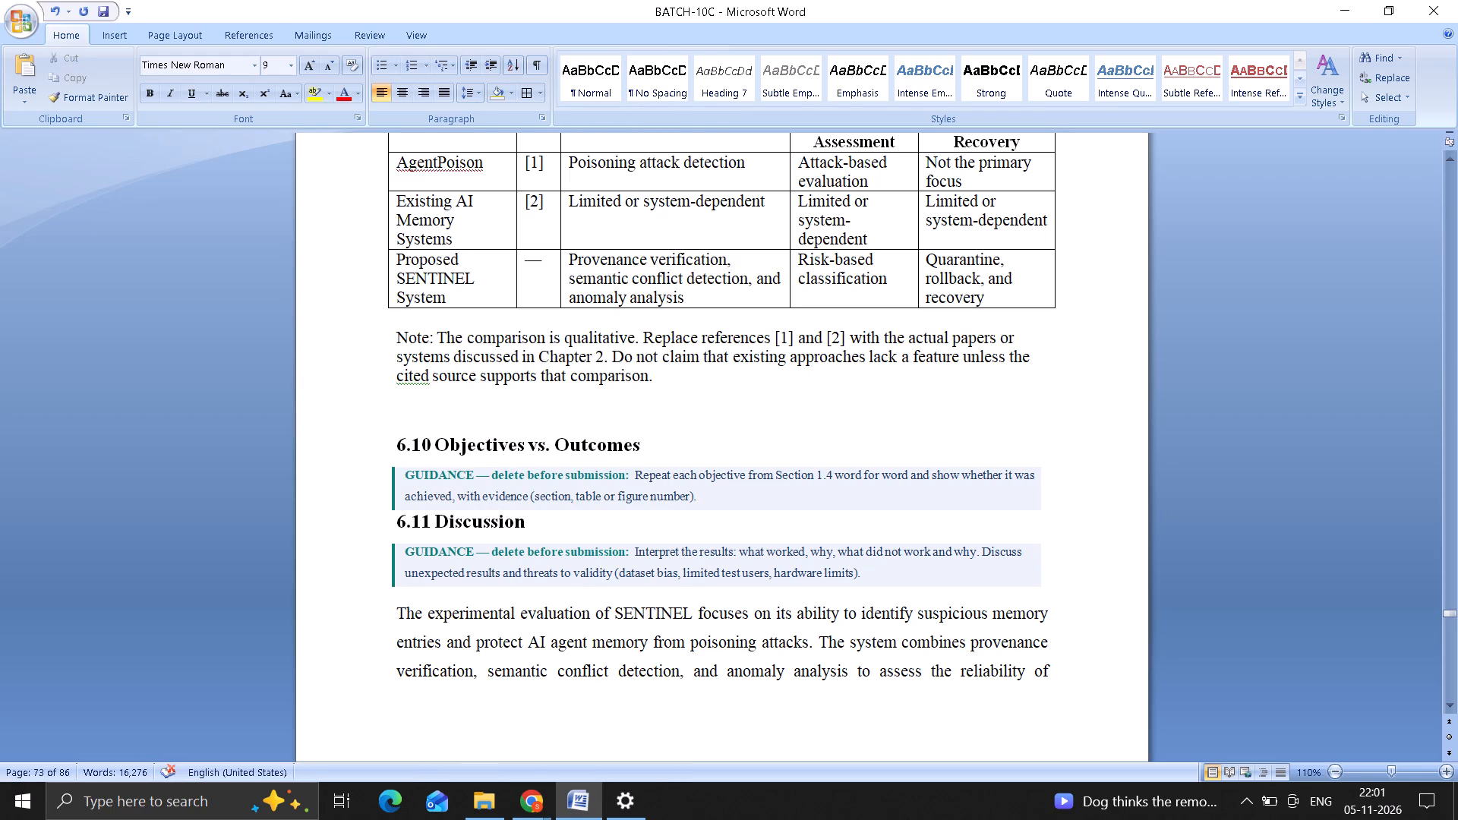
left_click(395, 522)
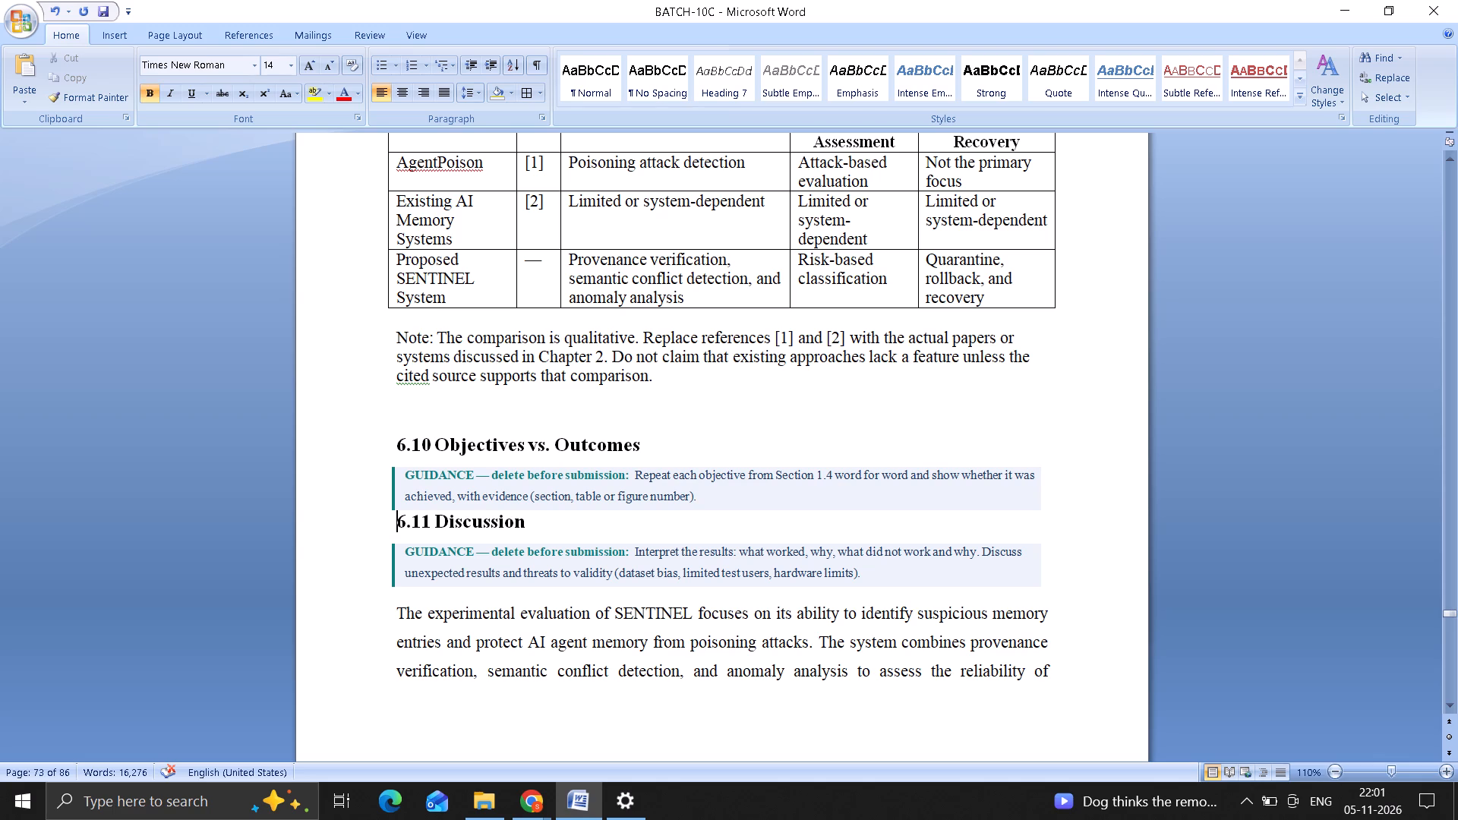
key("Return")
key("Up")
left_click(395, 522)
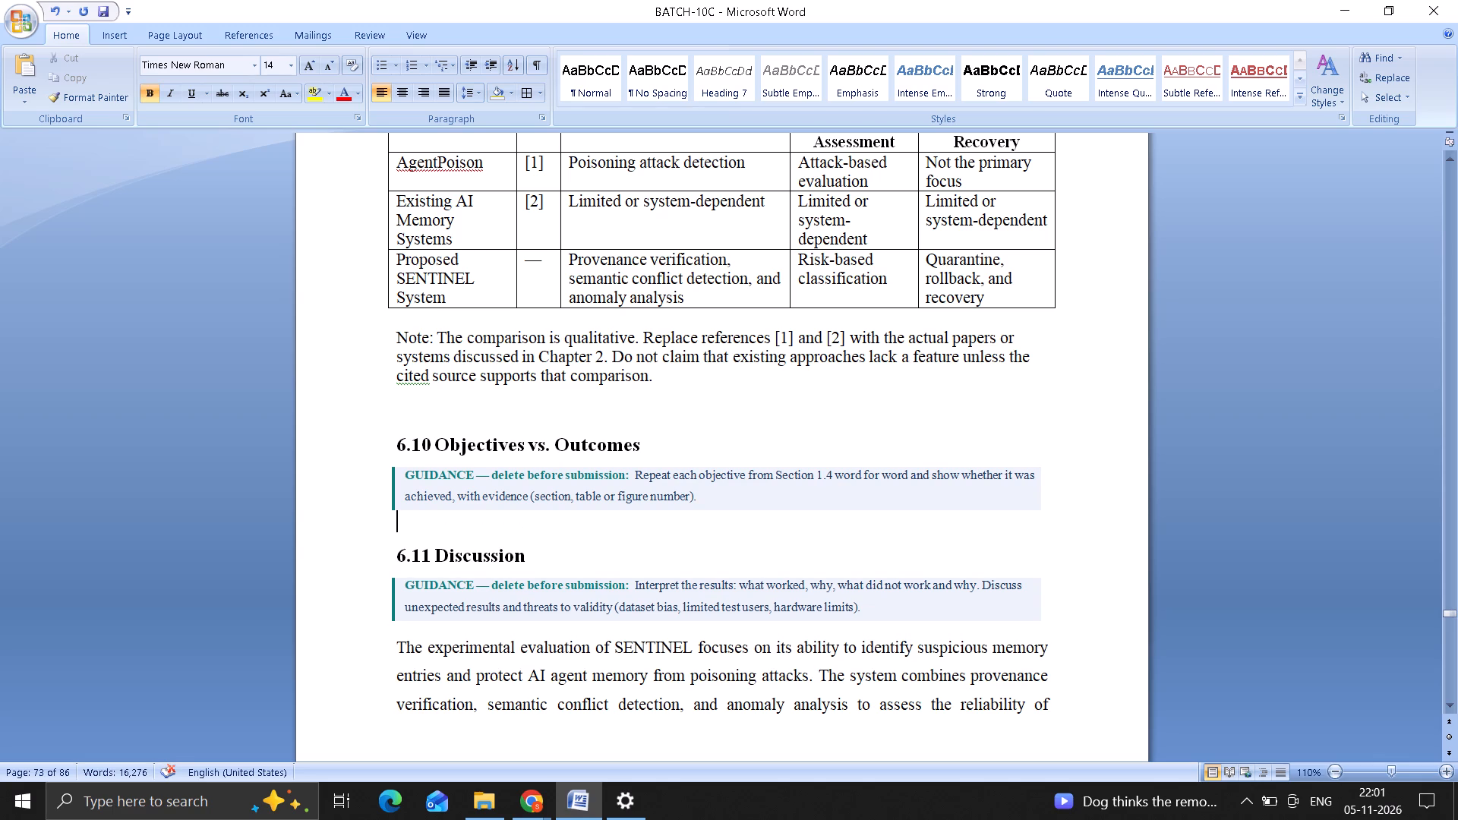
key("ctrl+v")
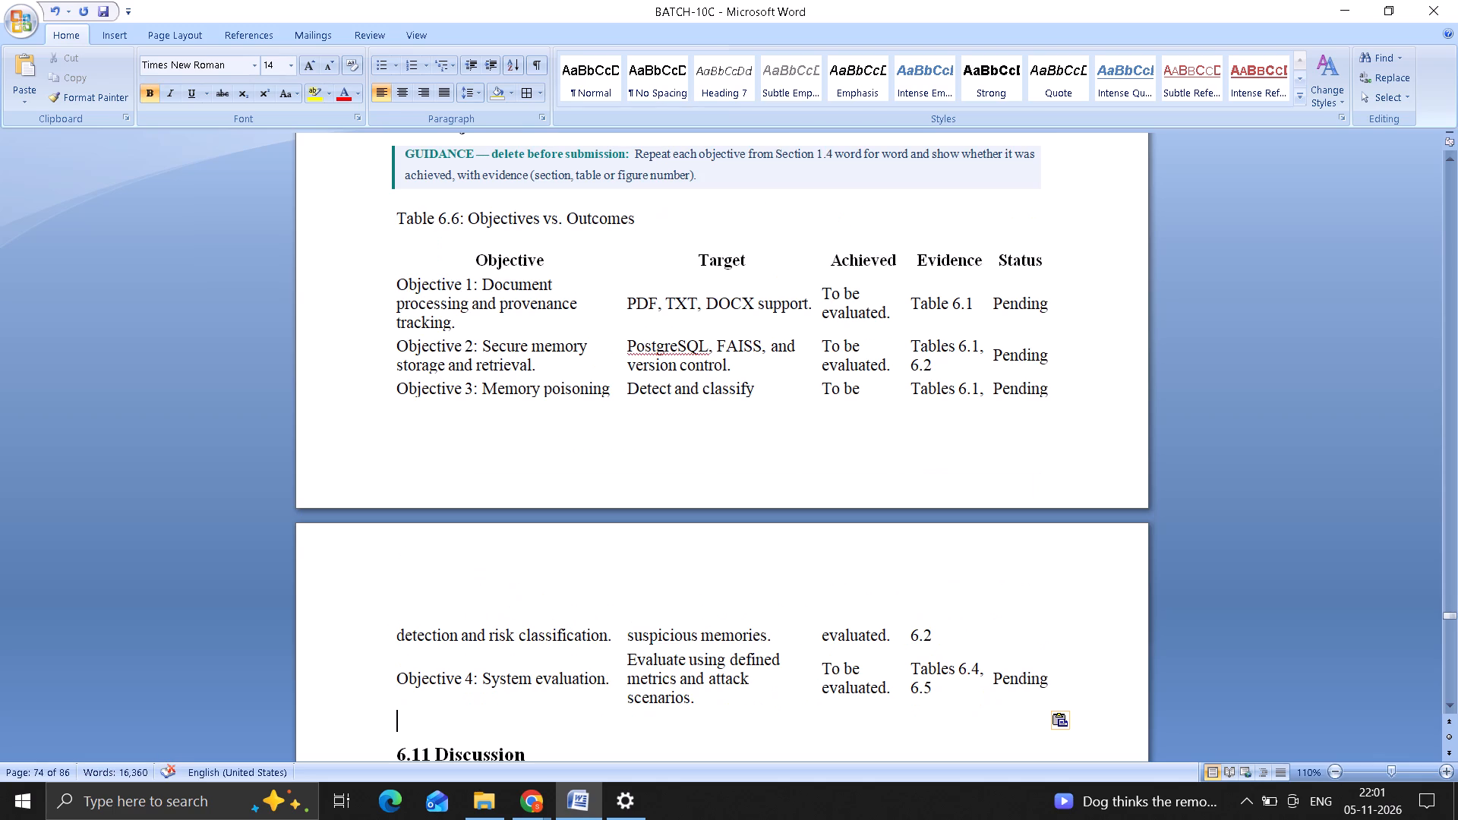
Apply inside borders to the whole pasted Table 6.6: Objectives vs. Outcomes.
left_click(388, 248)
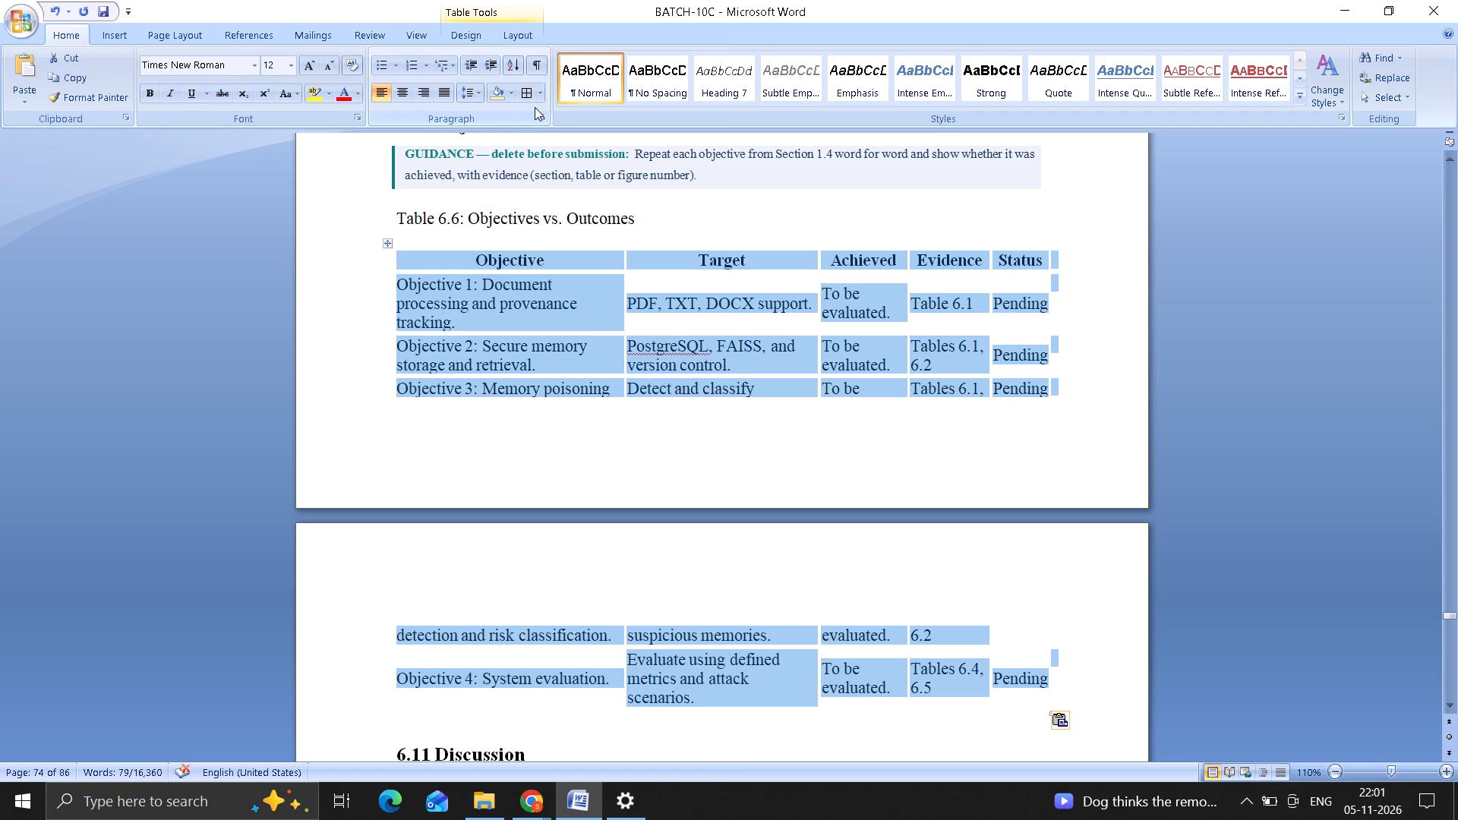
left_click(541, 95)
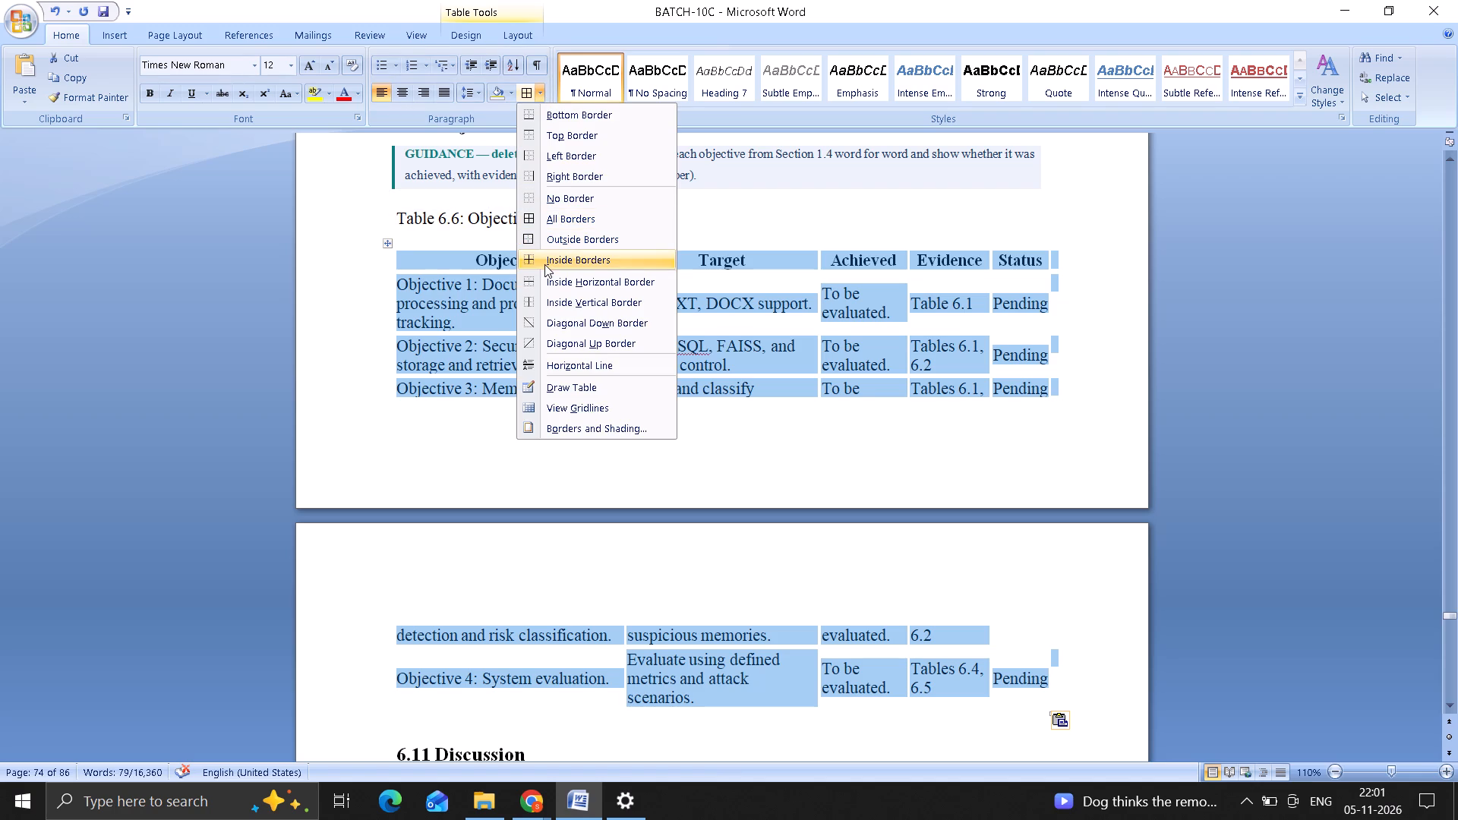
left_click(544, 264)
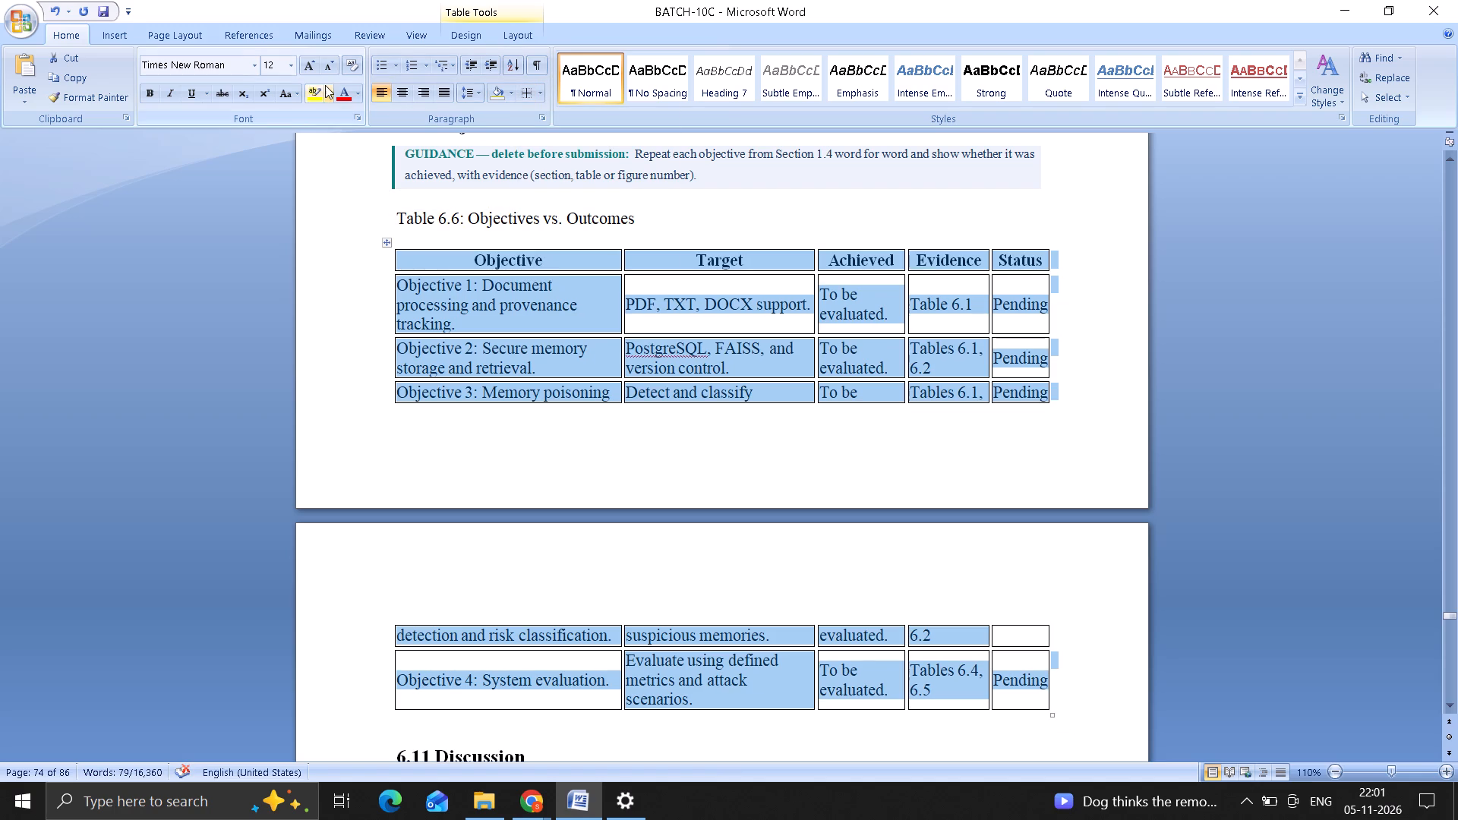
Select the whole Table 6.6 and apply the plain black grid table style to it.
left_click(107, 40)
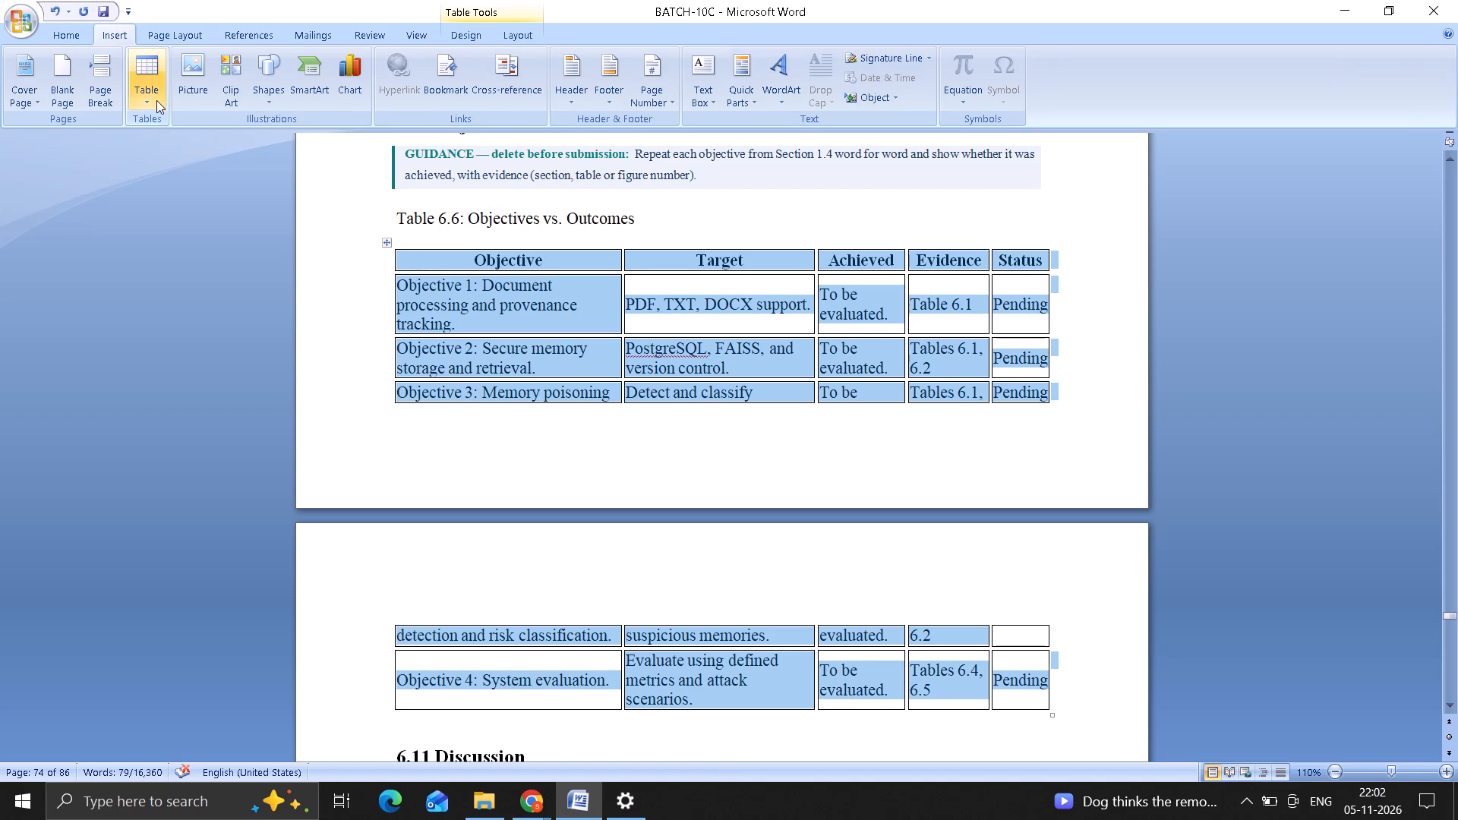
left_click(387, 244)
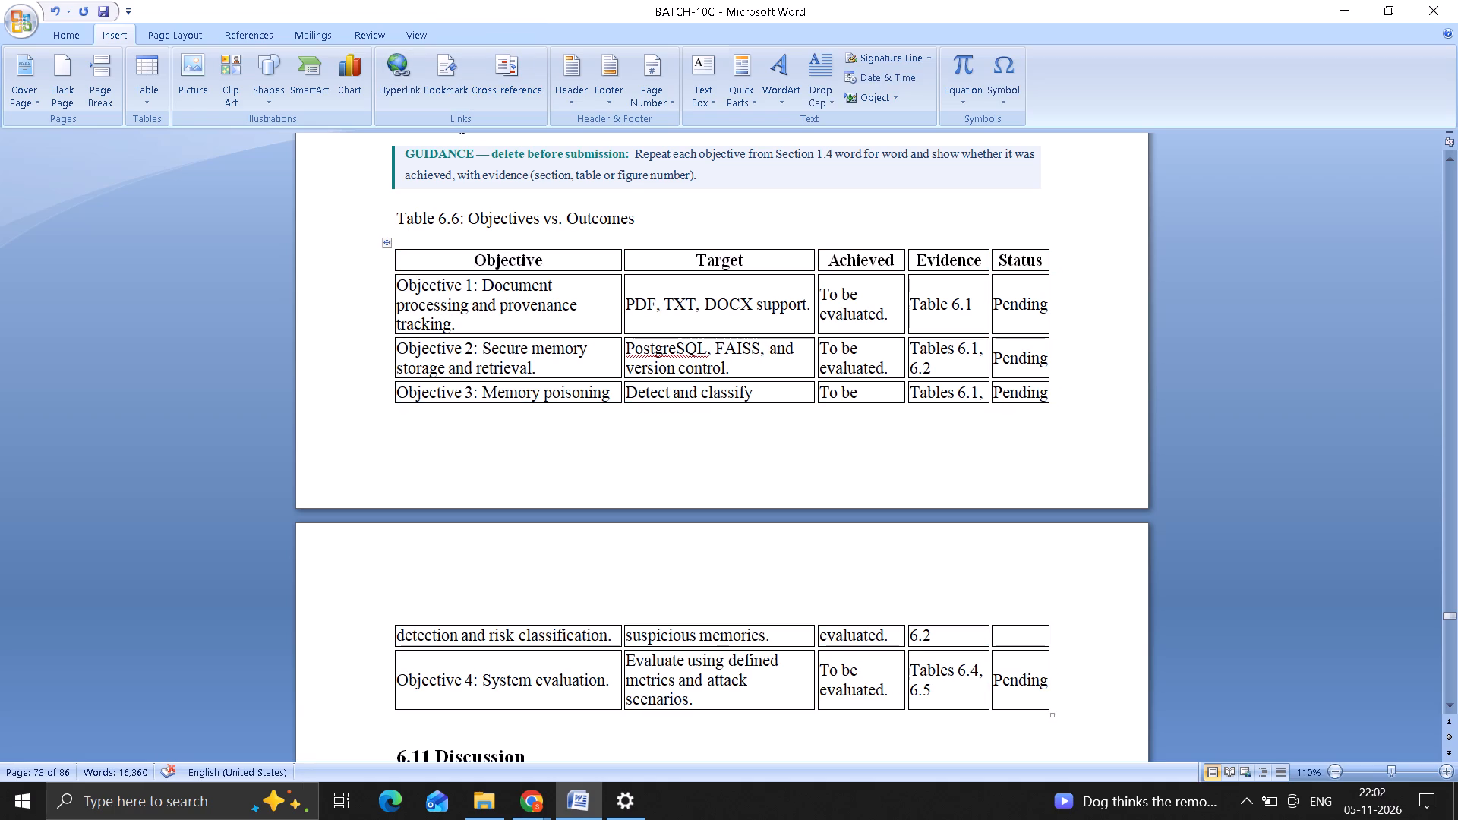
left_click(390, 244)
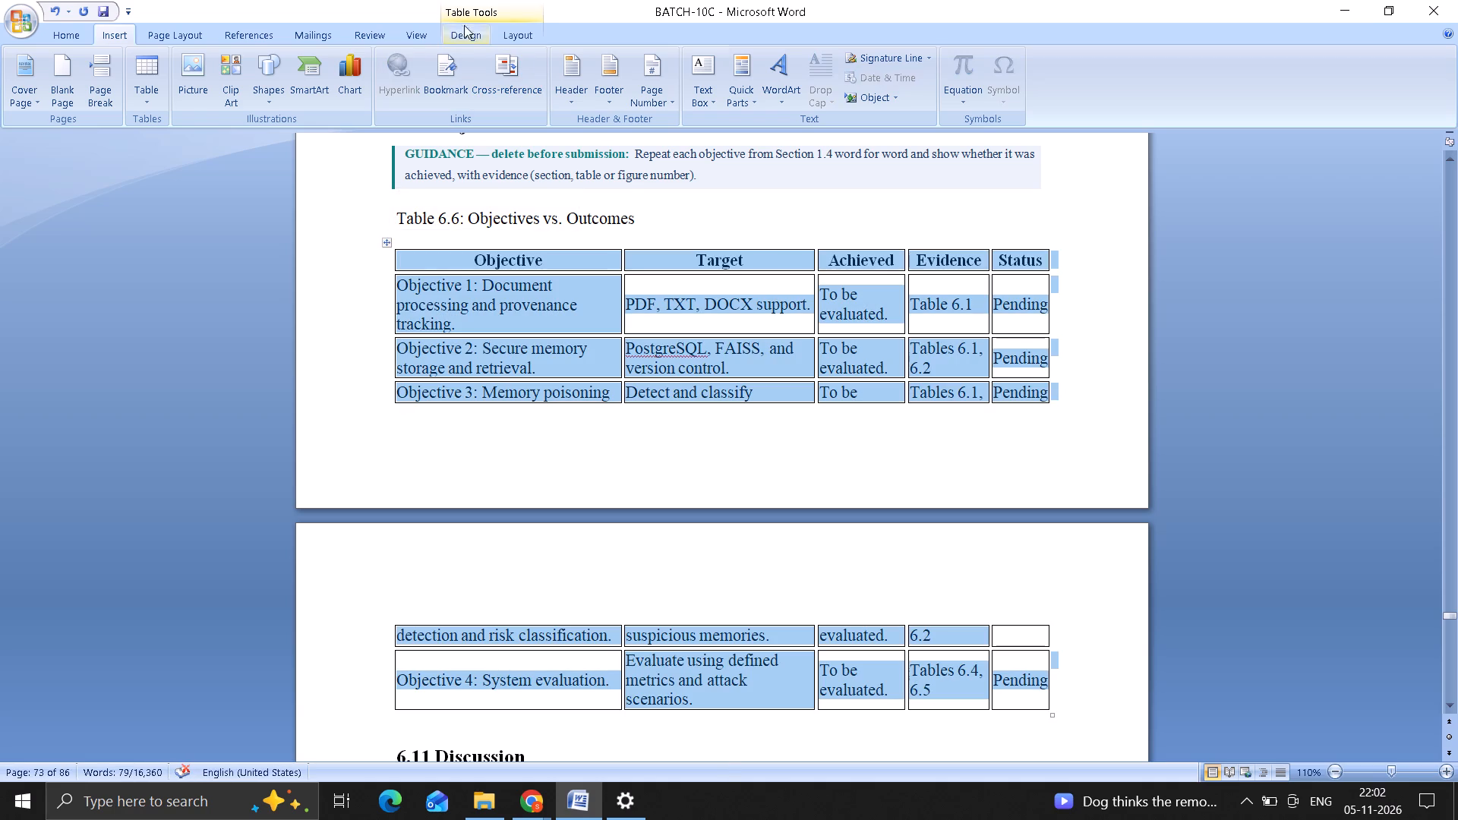
left_click(478, 30)
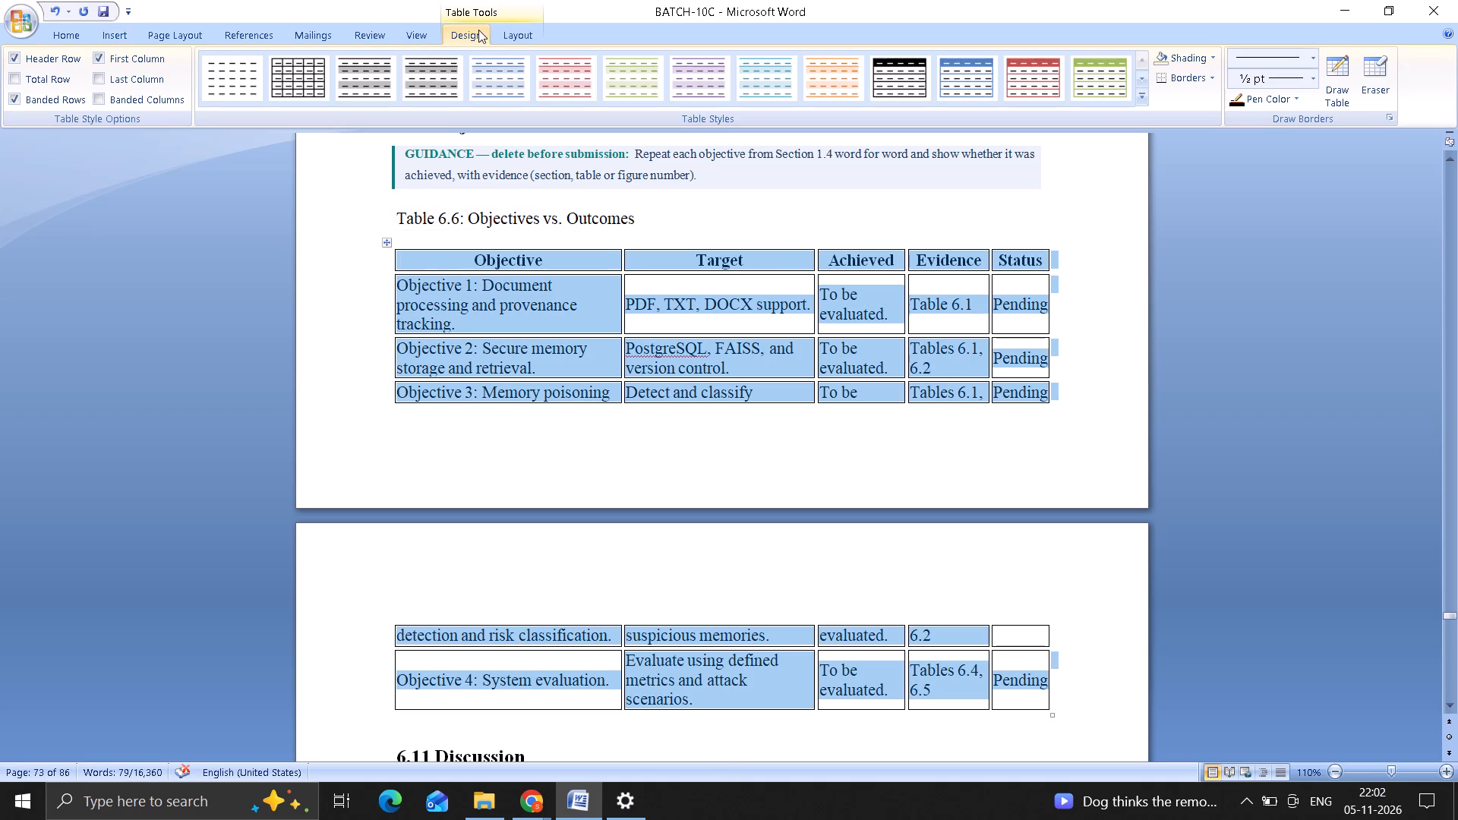
left_click(295, 71)
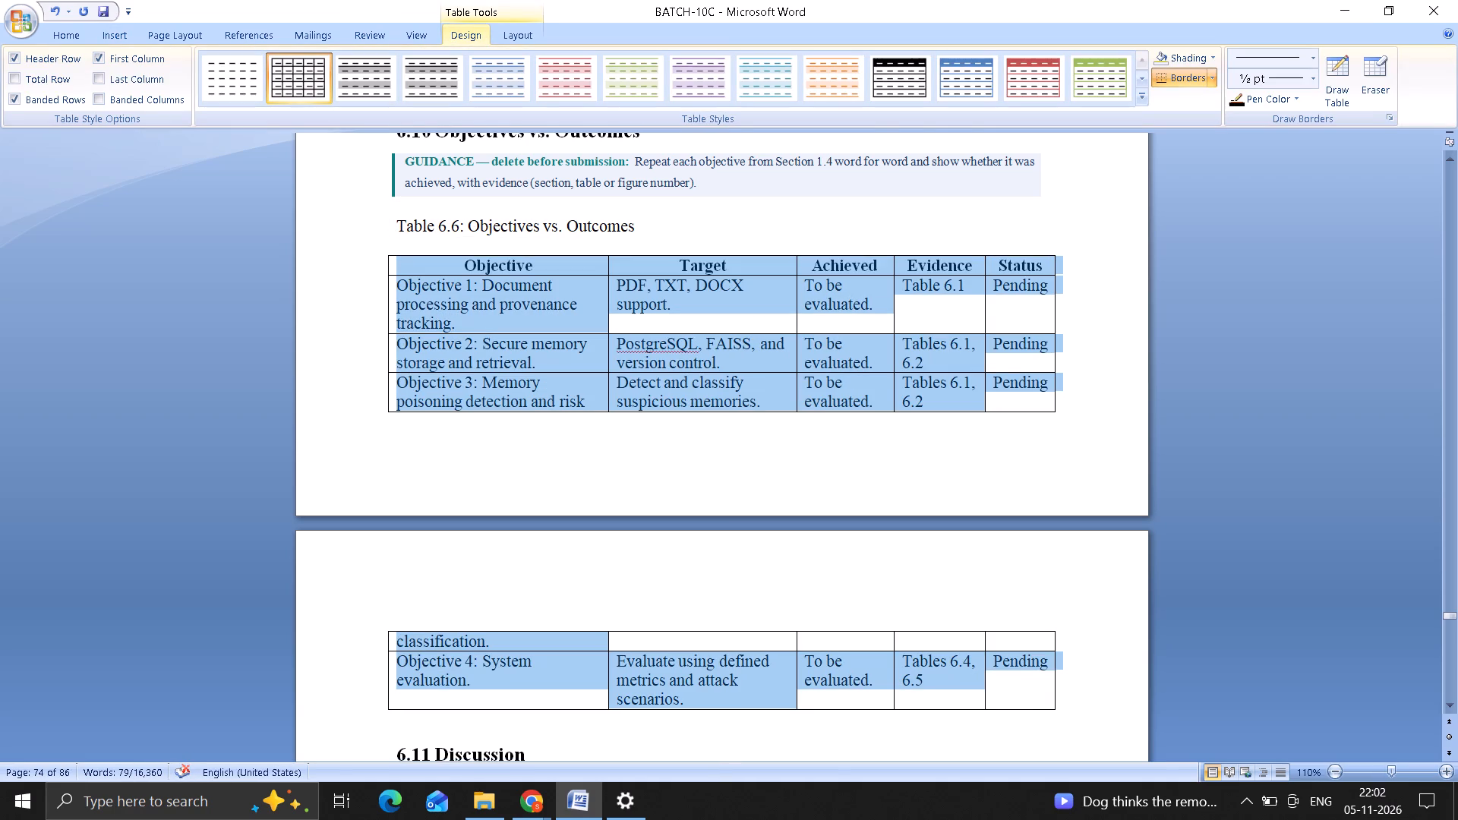
left_click(368, 415)
Look through the rest of the report, from chapter 7 through the appendices, for remaining placeholder tables.
scroll(368, 415, "down", 19)
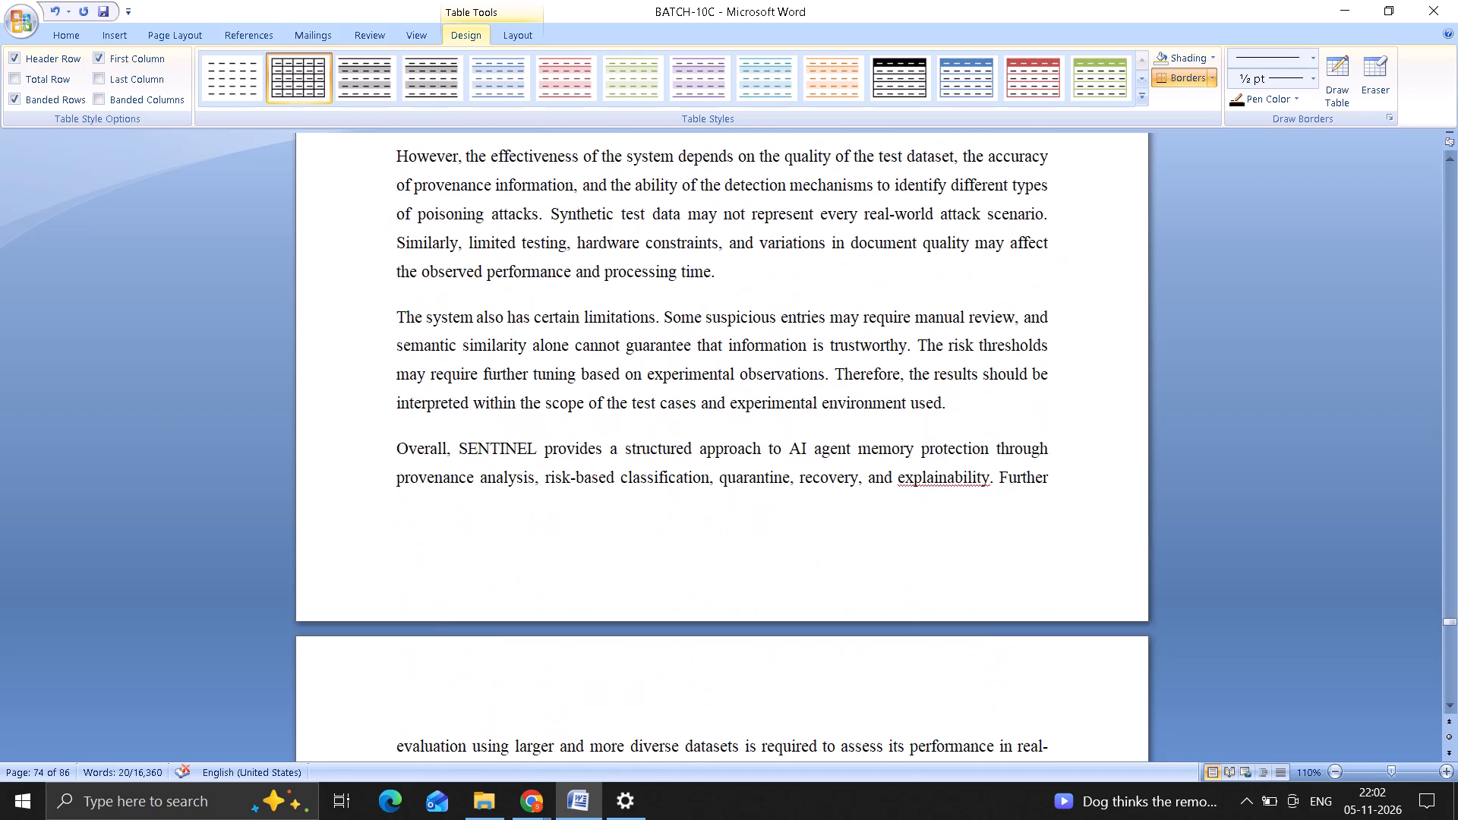
scroll(368, 415, "down", 20)
scroll(368, 415, "down", 20)
scroll(368, 415, "down", 10)
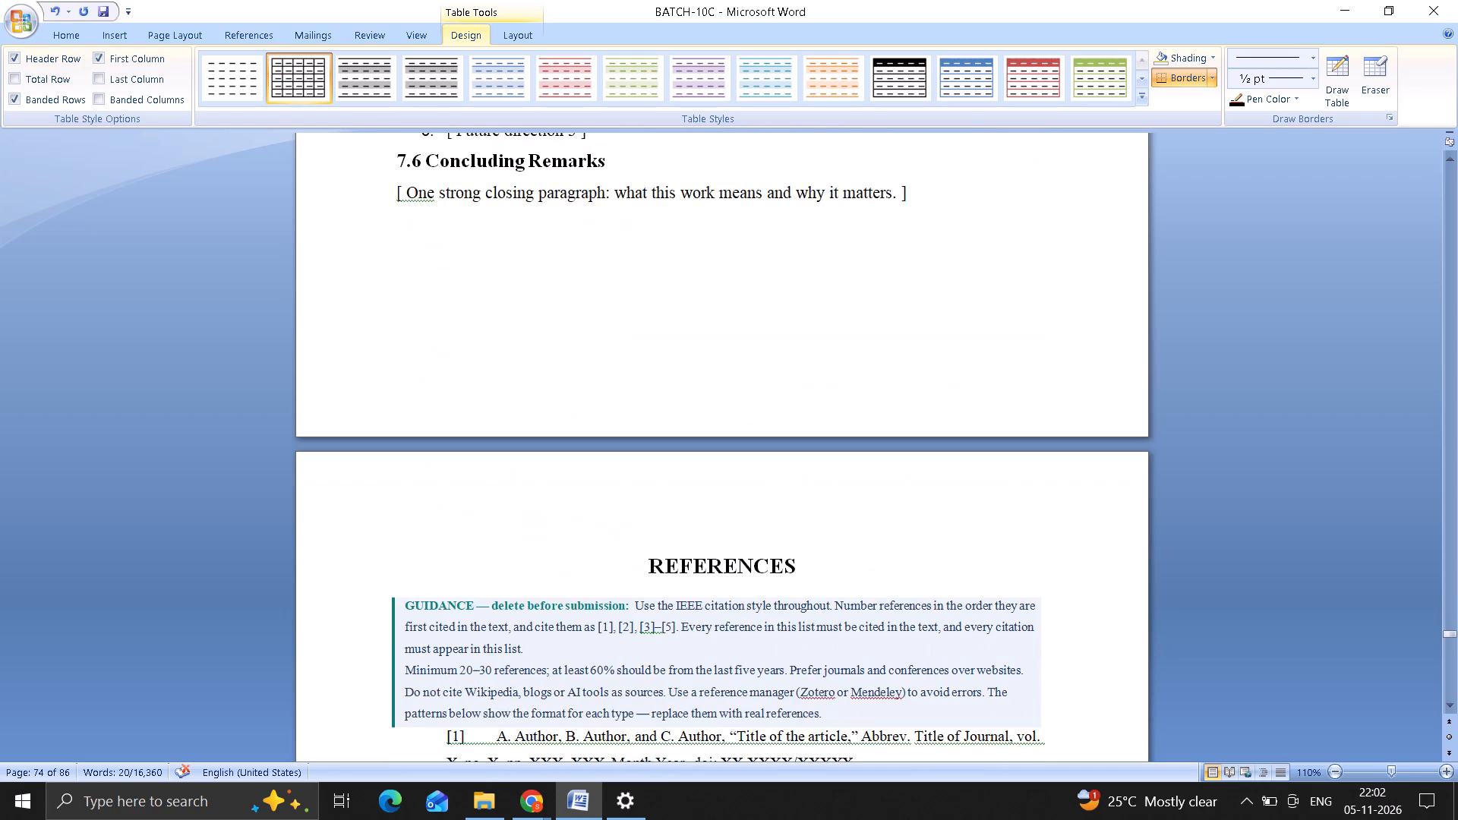
scroll(368, 415, "up", 10)
scroll(368, 415, "down", 20)
scroll(368, 415, "down", 6)
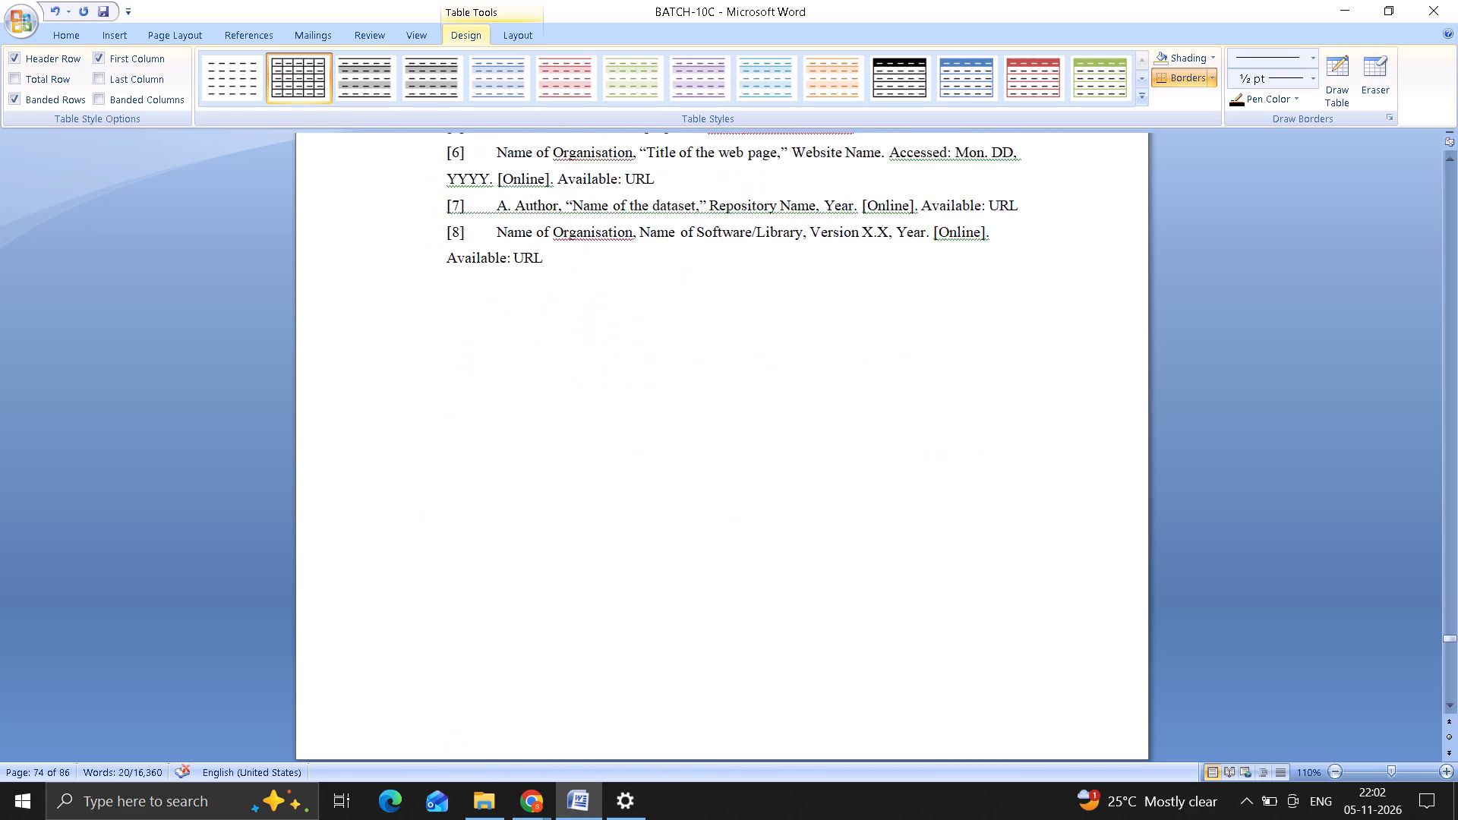
scroll(368, 415, "down", 18)
scroll(368, 415, "up", 2)
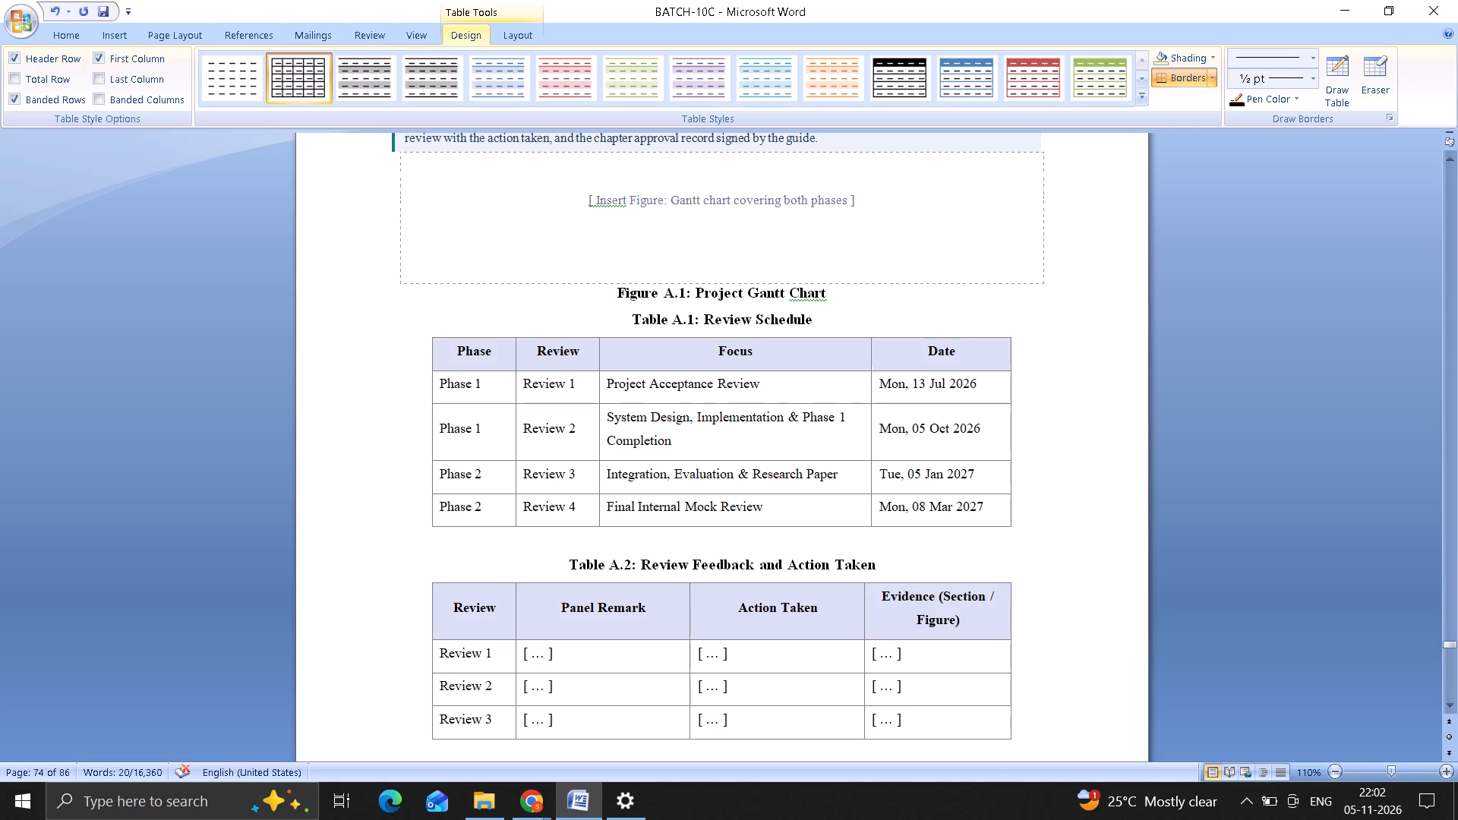
scroll(368, 415, "down", 1)
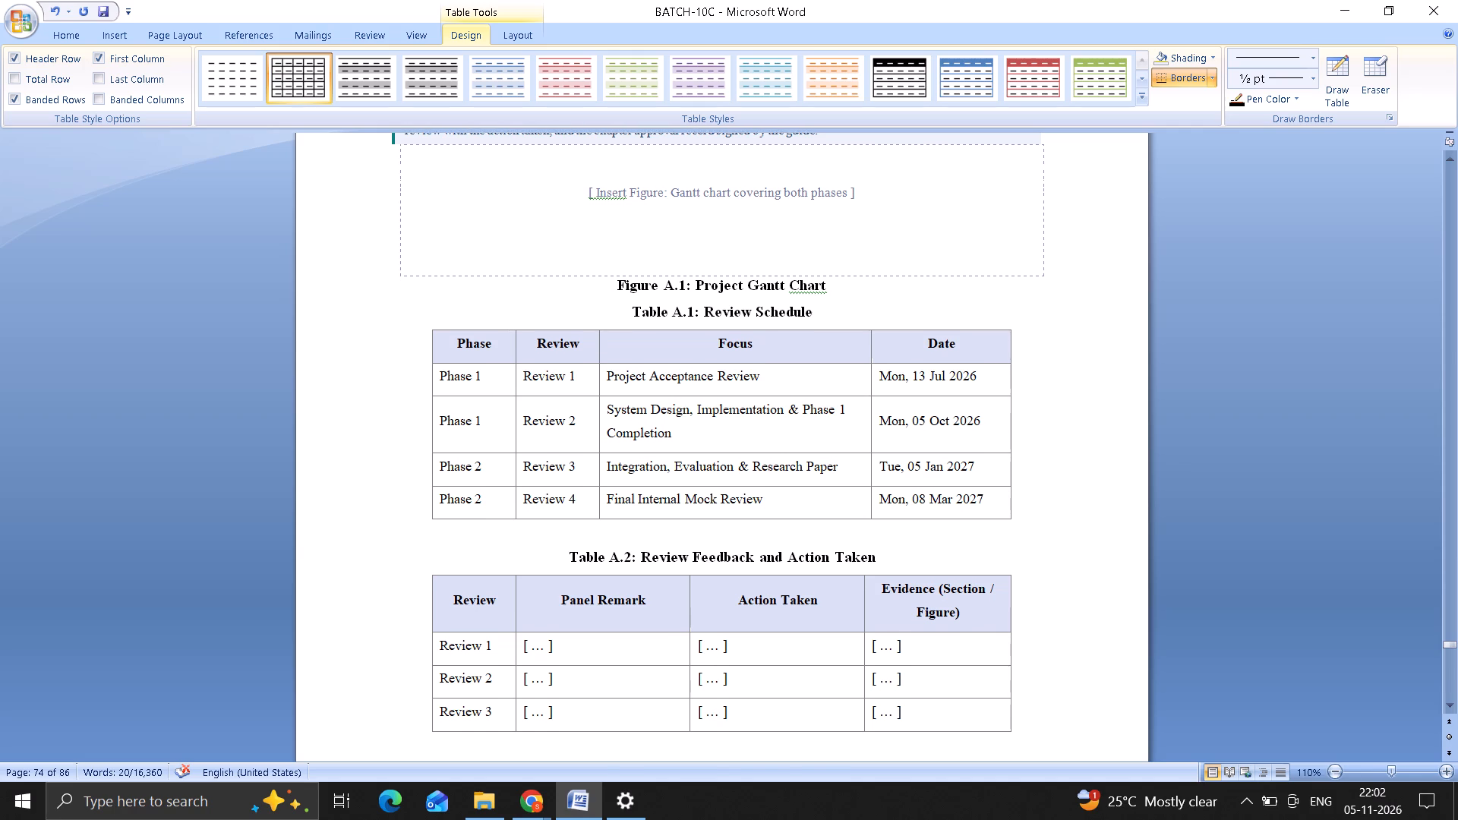
scroll(368, 415, "down", 6)
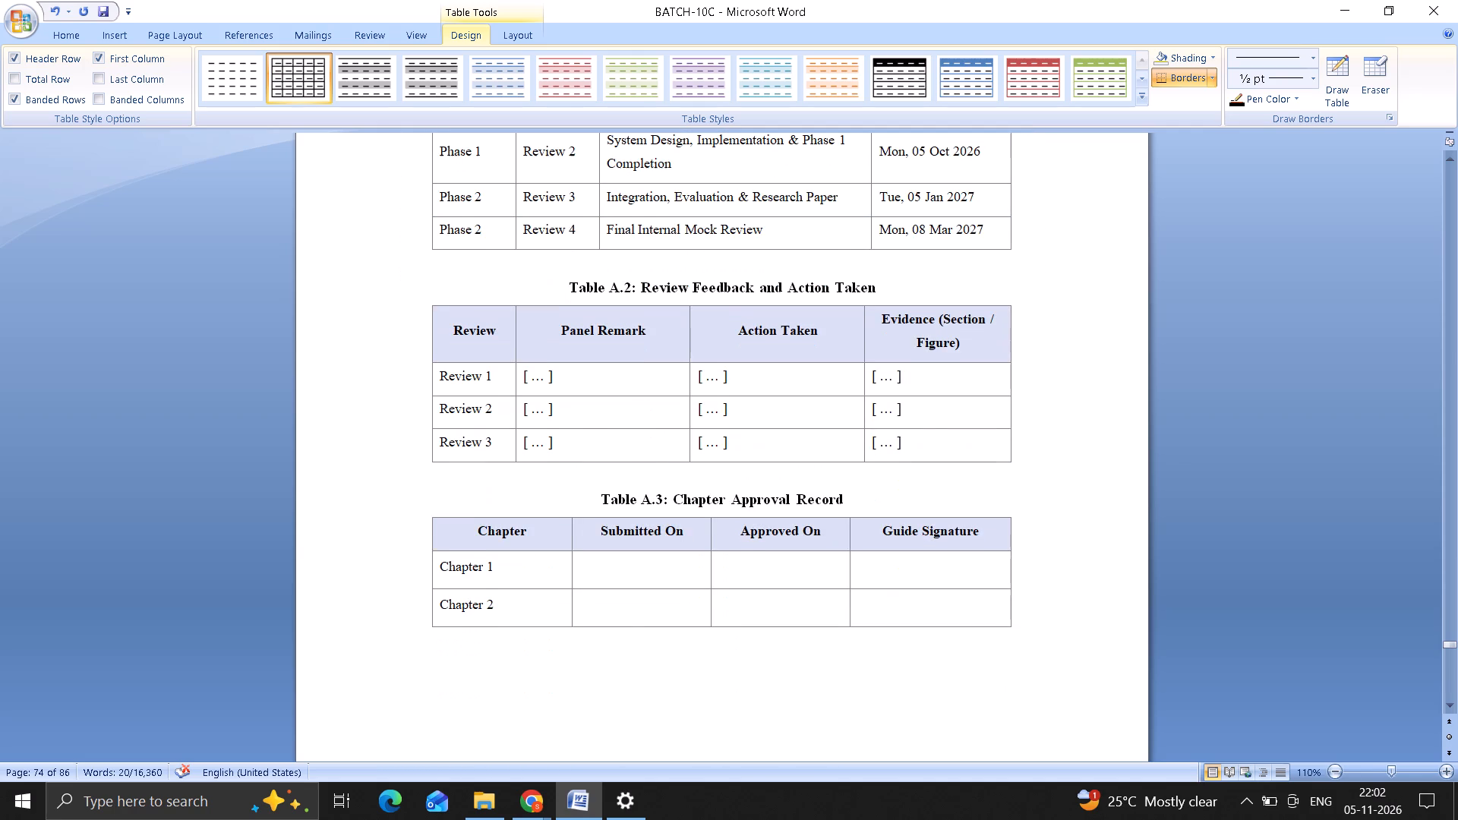
scroll(368, 415, "down", 6)
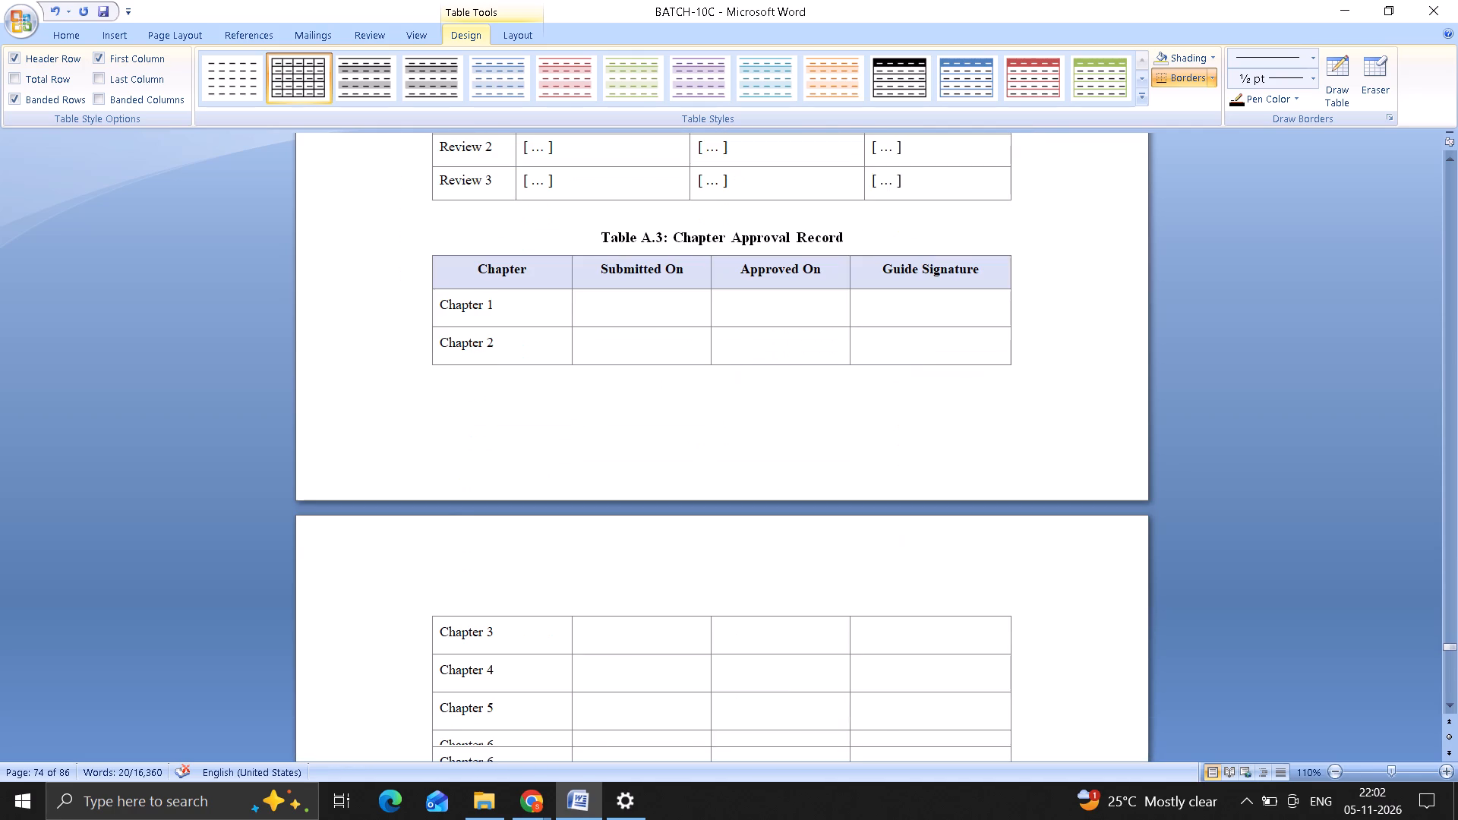
scroll(368, 415, "down", 18)
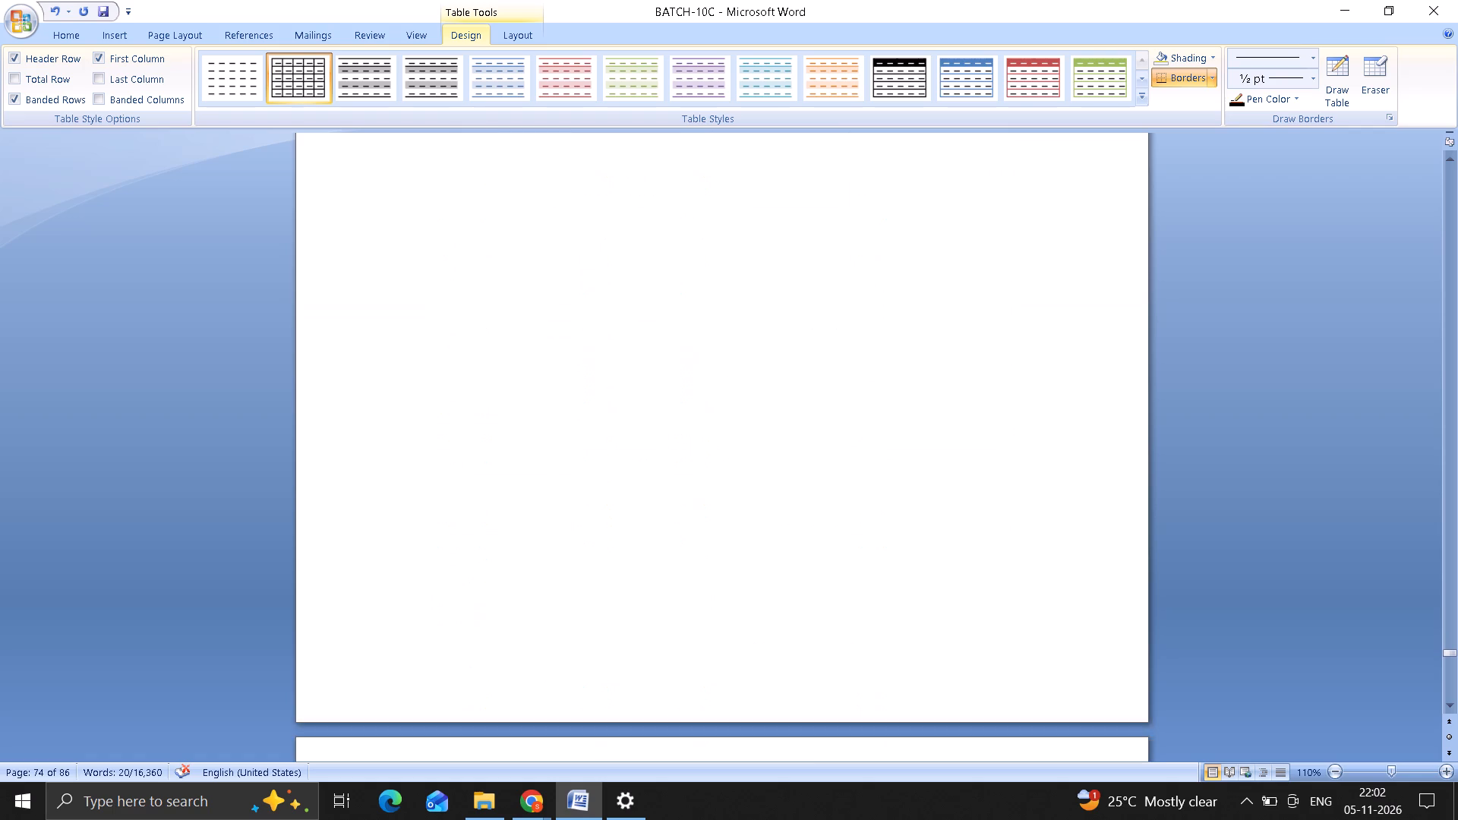
scroll(368, 415, "down", 9)
scroll(368, 415, "down", 20)
scroll(368, 415, "down", 6)
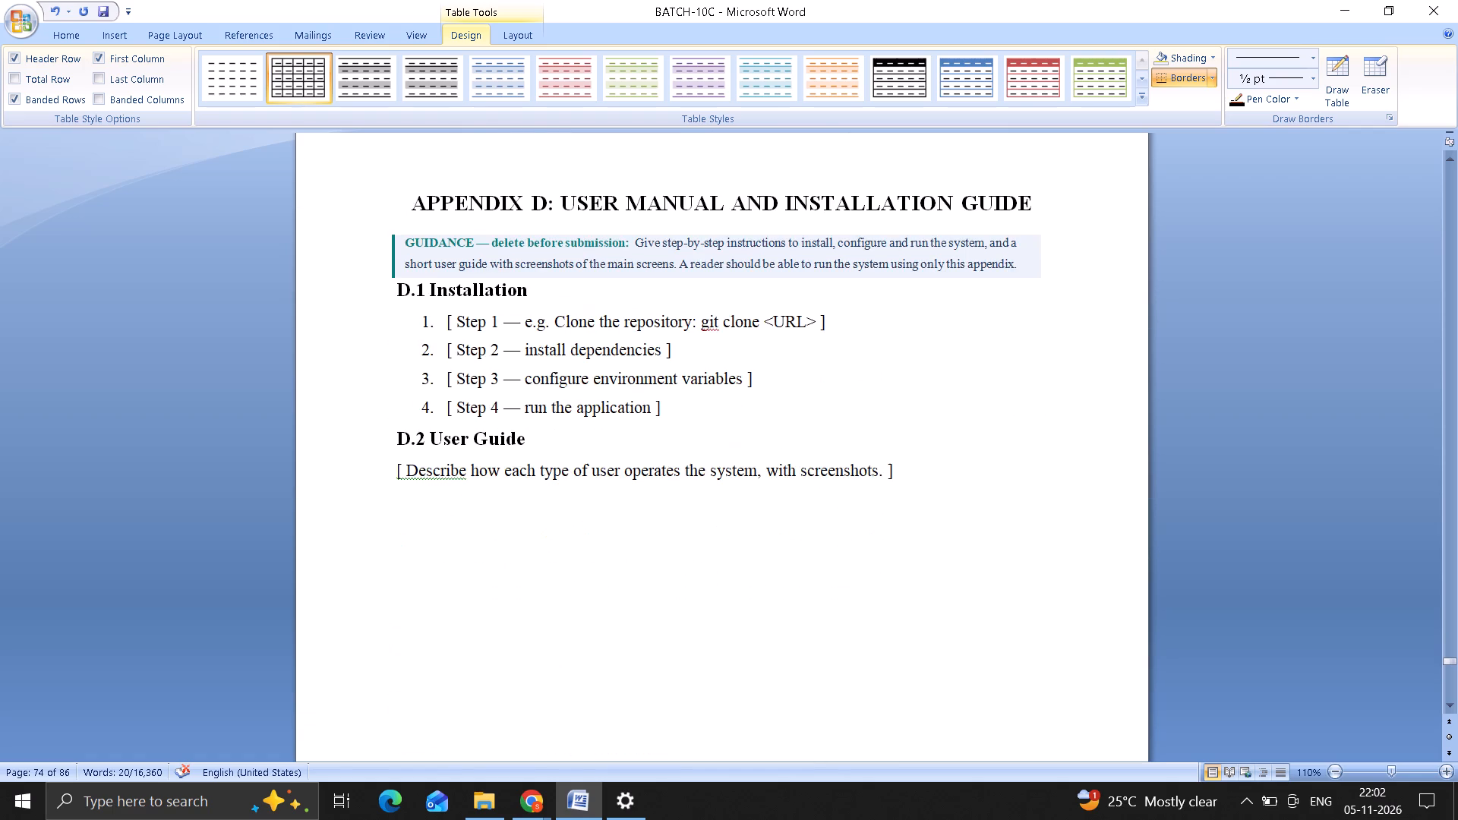
scroll(368, 415, "down", 20)
scroll(368, 415, "down", 11)
scroll(368, 415, "up", 11)
scroll(368, 415, "down", 1)
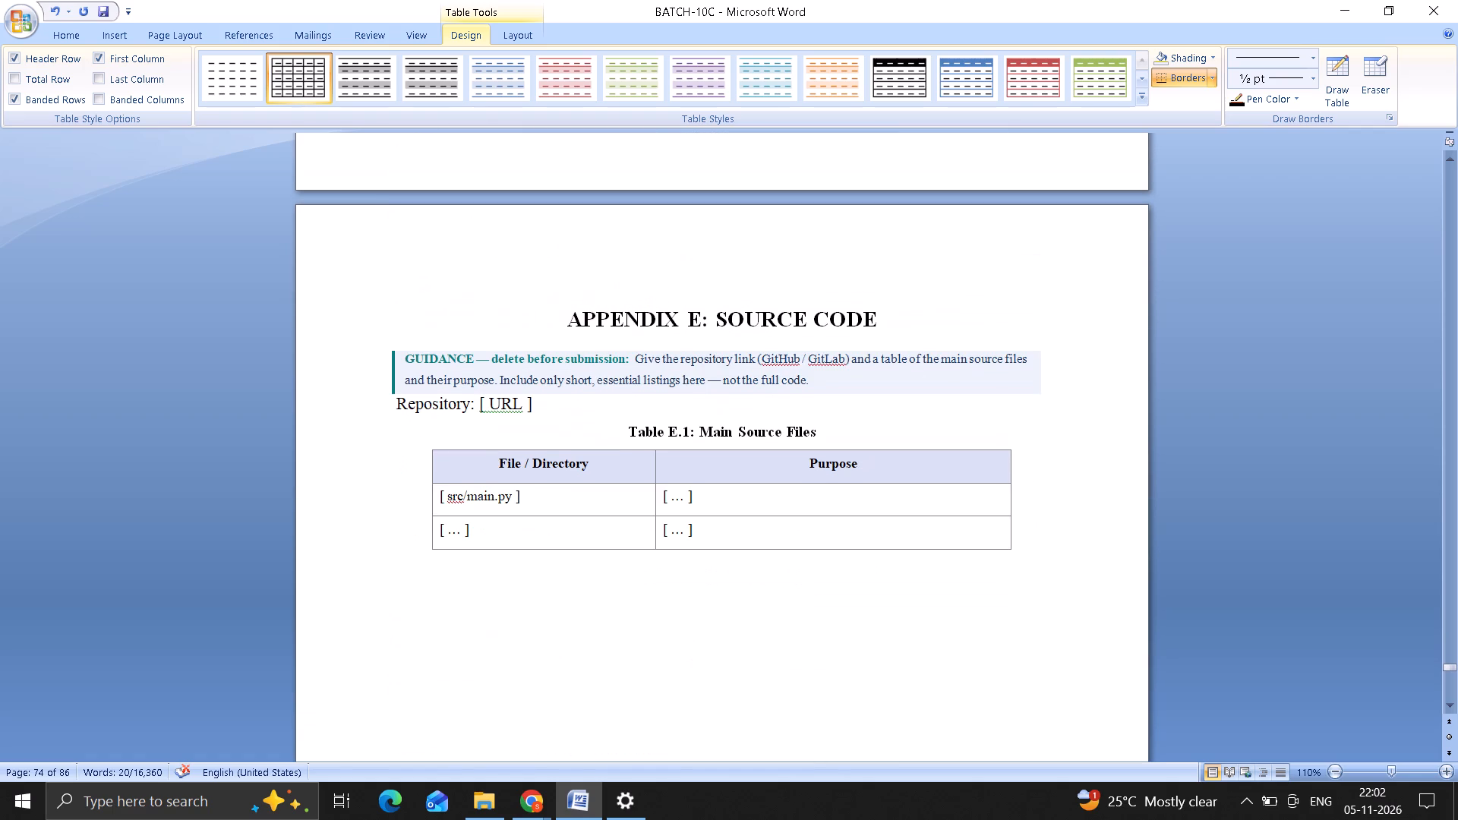
scroll(368, 415, "down", 20)
scroll(368, 415, "down", 11)
scroll(368, 415, "down", 20)
scroll(368, 415, "down", 20)
scroll(368, 415, "down", 11)
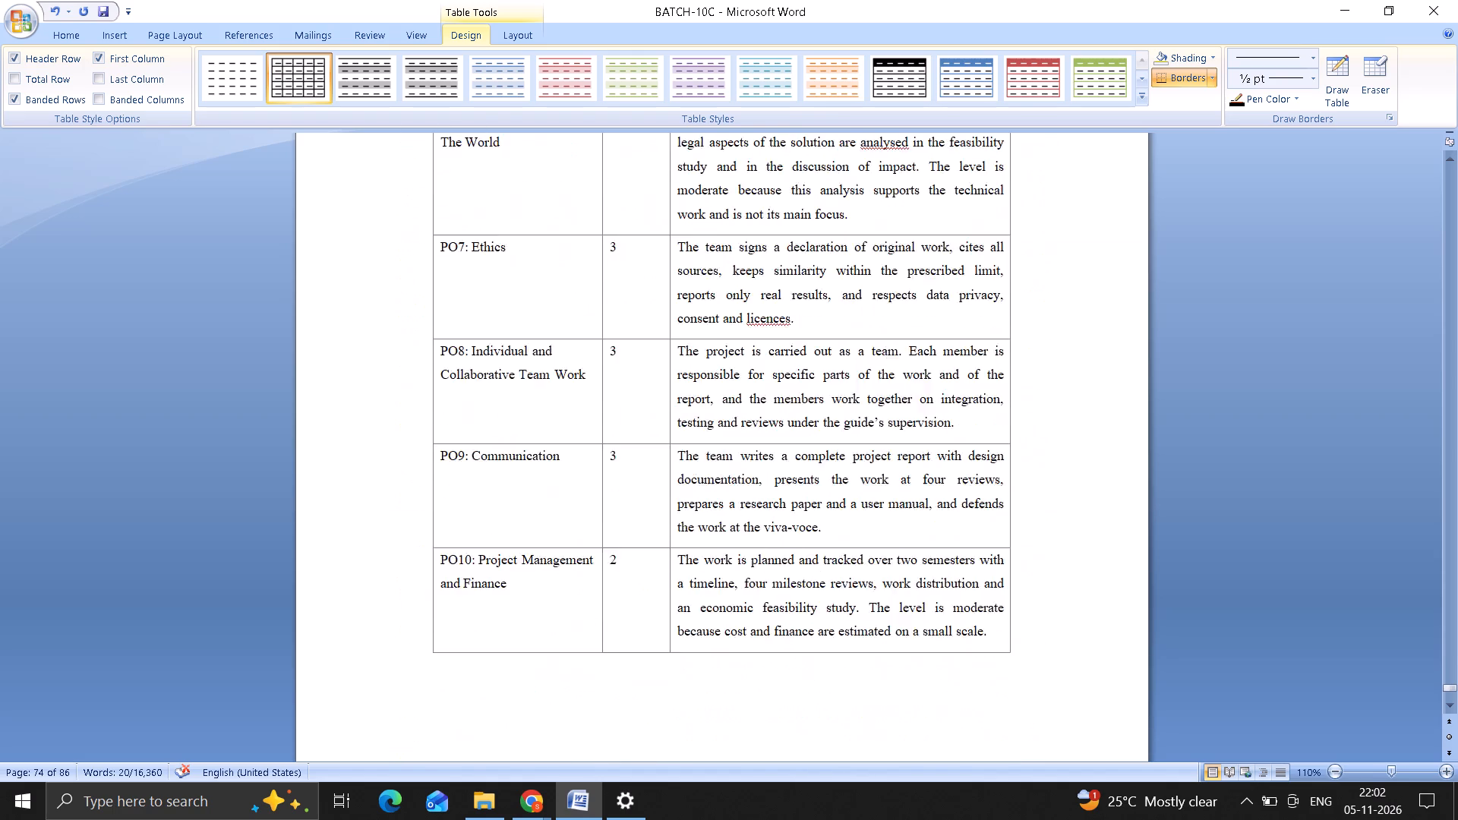
scroll(368, 415, "down", 20)
scroll(368, 415, "down", 20)
scroll(368, 415, "down", 15)
scroll(368, 415, "up", 20)
scroll(368, 415, "up", 20)
scroll(368, 415, "up", 20)
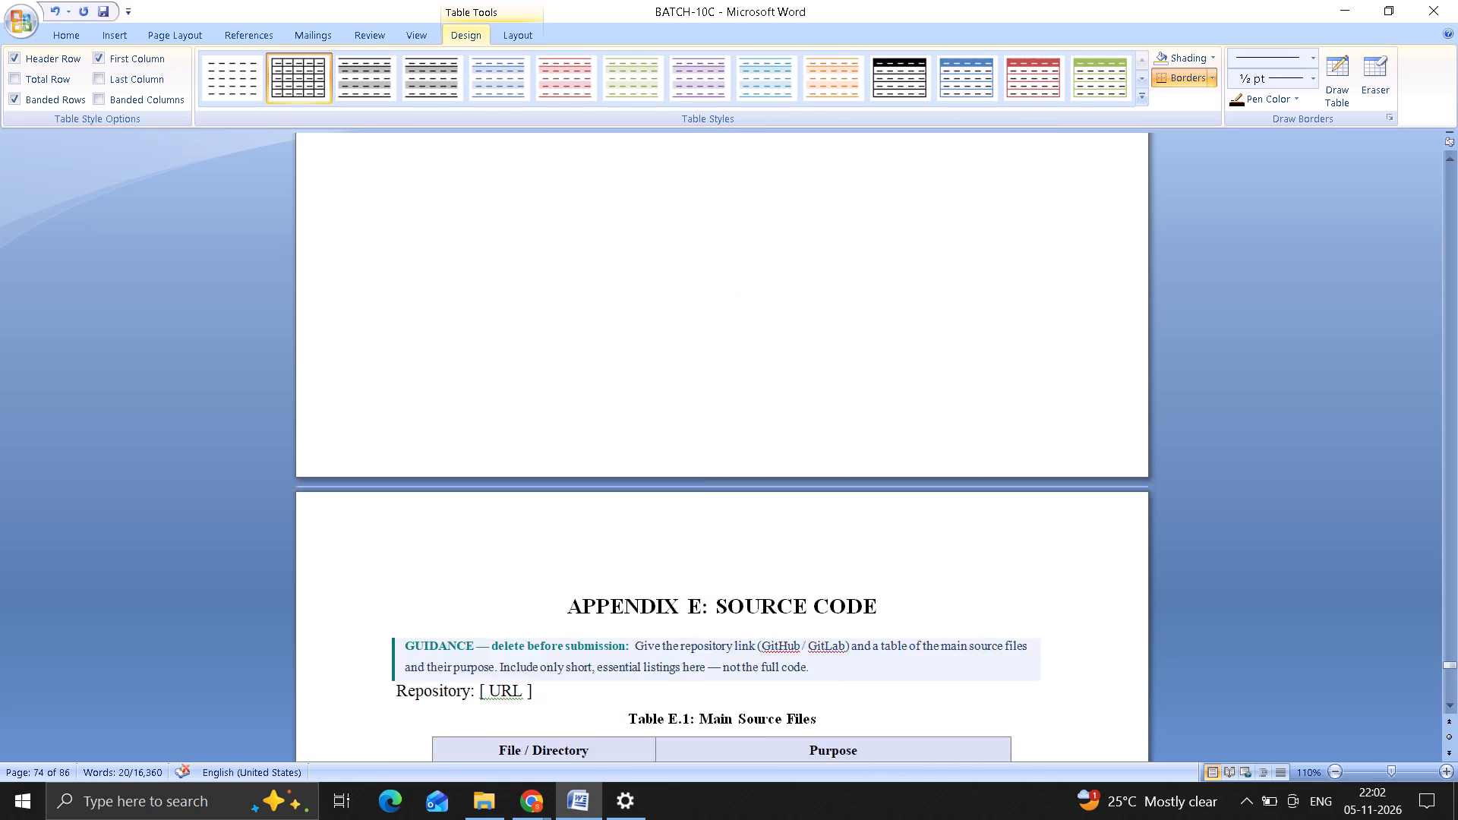
scroll(368, 415, "up", 19)
scroll(368, 415, "up", 11)
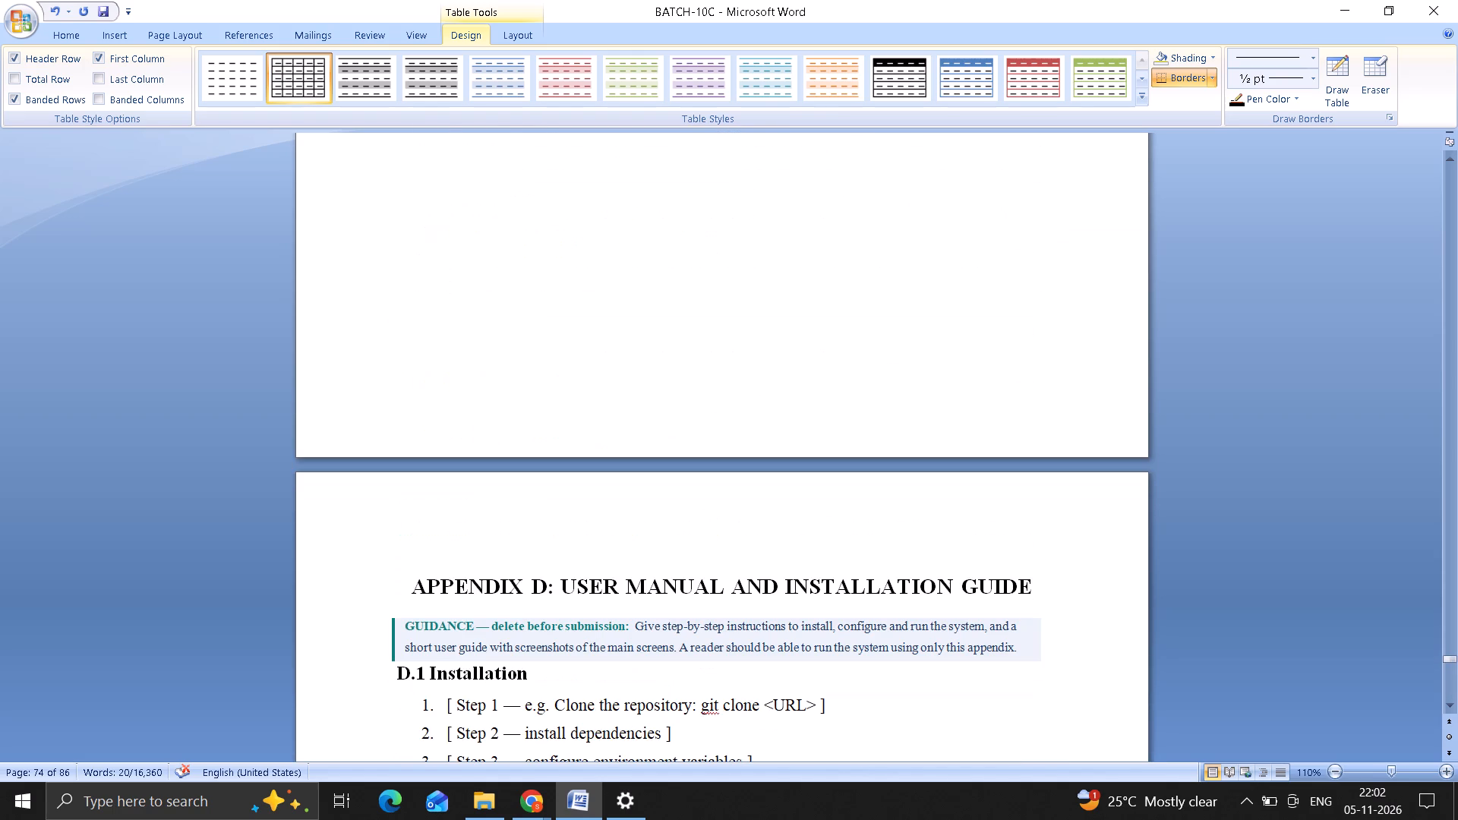
scroll(368, 415, "up", 20)
scroll(368, 415, "up", 20)
scroll(368, 415, "up", 20)
scroll(368, 415, "up", 6)
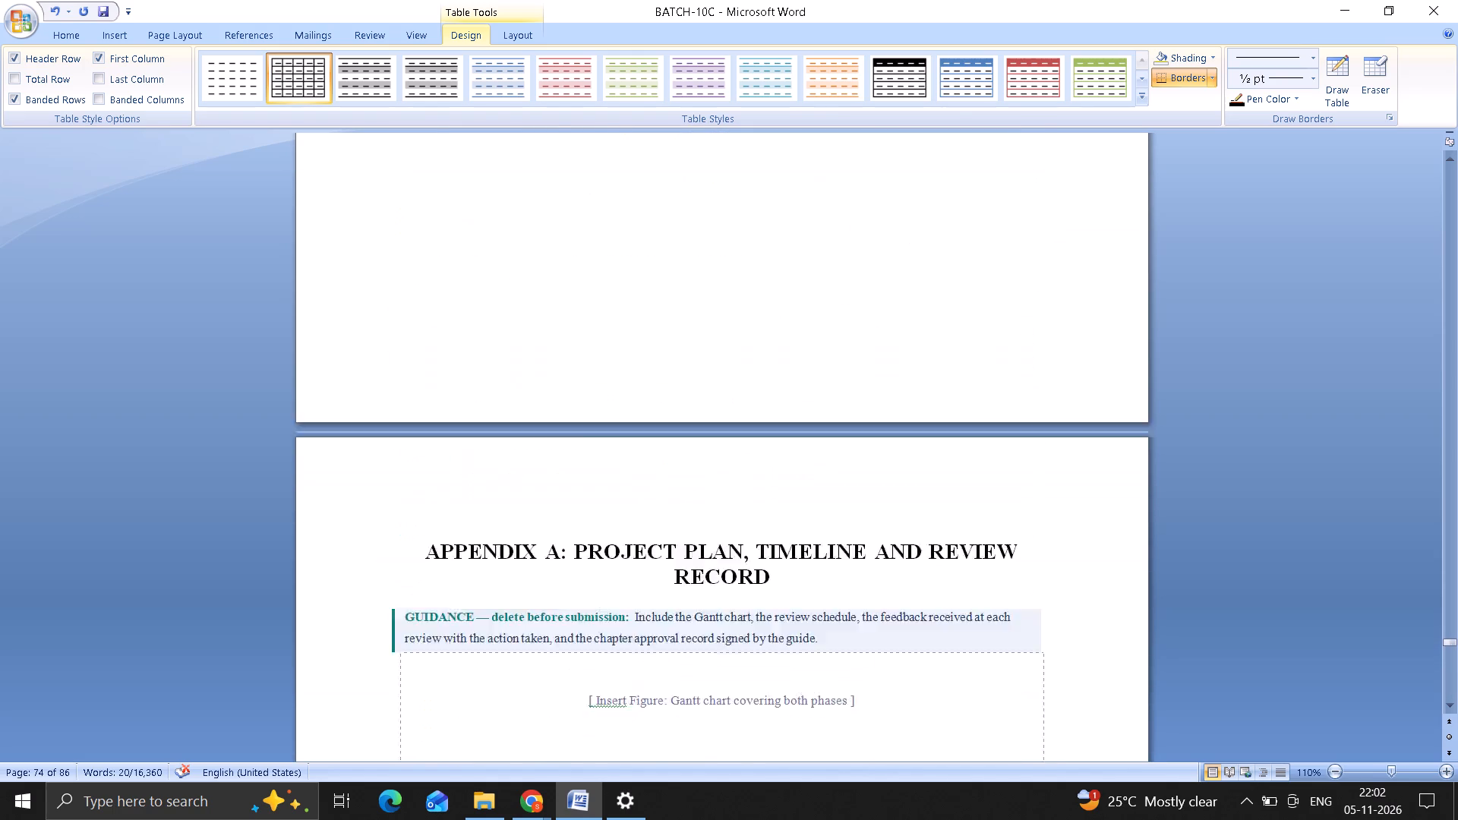
scroll(368, 415, "up", 18)
scroll(368, 415, "down", 20)
scroll(368, 415, "down", 11)
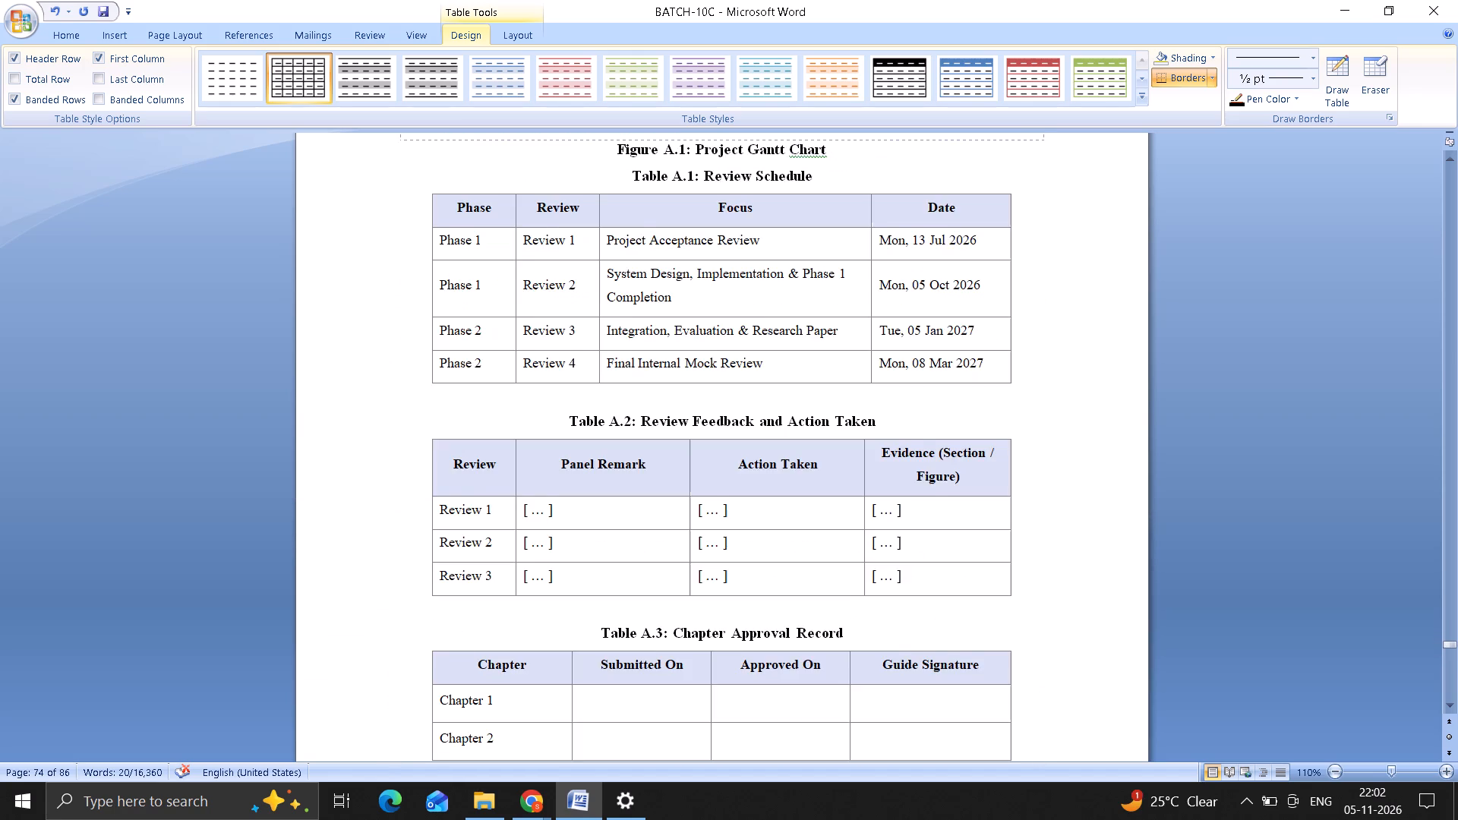
scroll(368, 415, "down", 6)
scroll(484, 273, "up", 4)
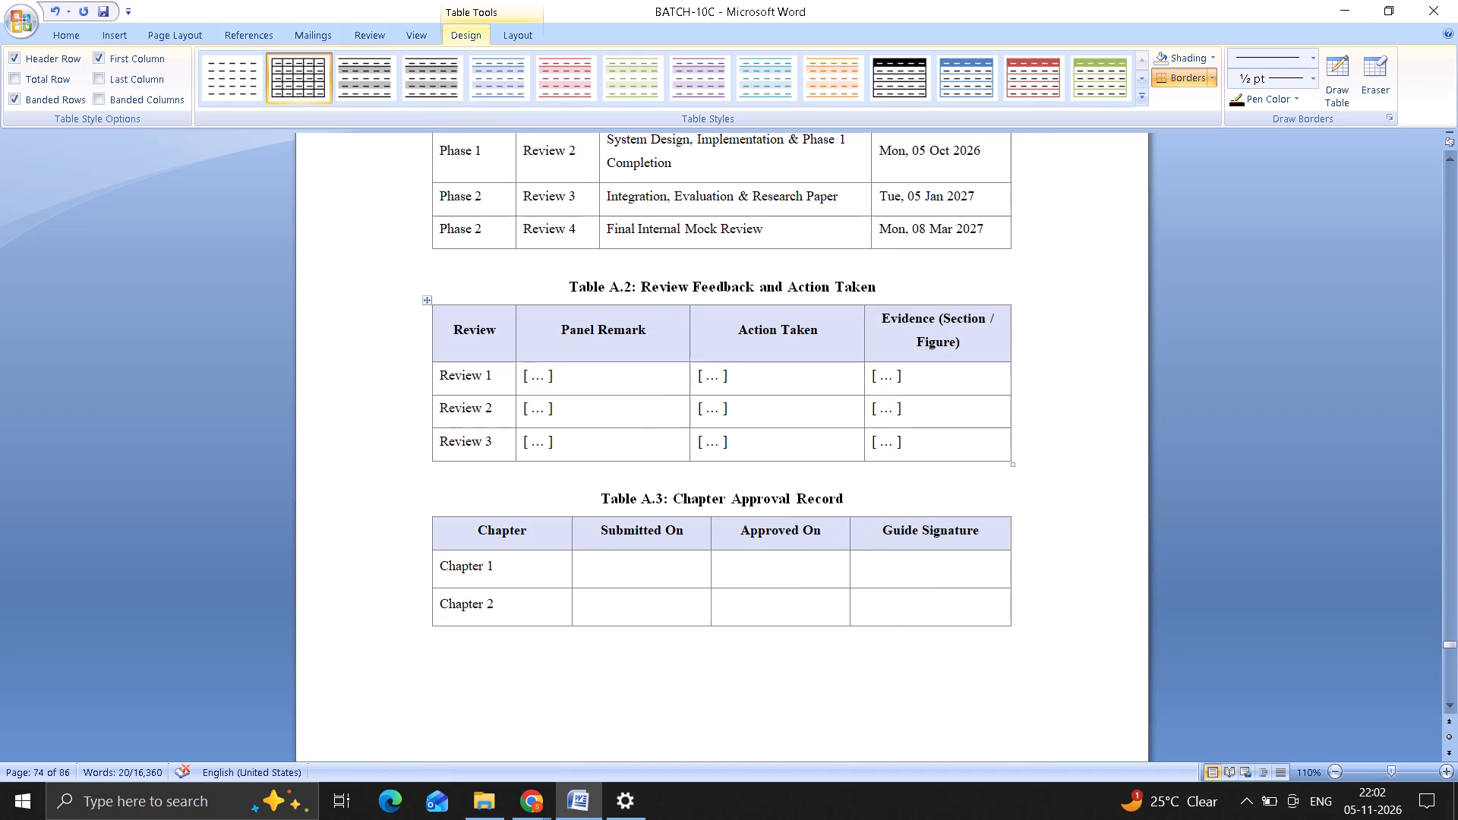
Cut the entire placeholder table under the Table A.2: Review Feedback and Action Taken caption.
left_click(424, 302)
key("ctrl+x")
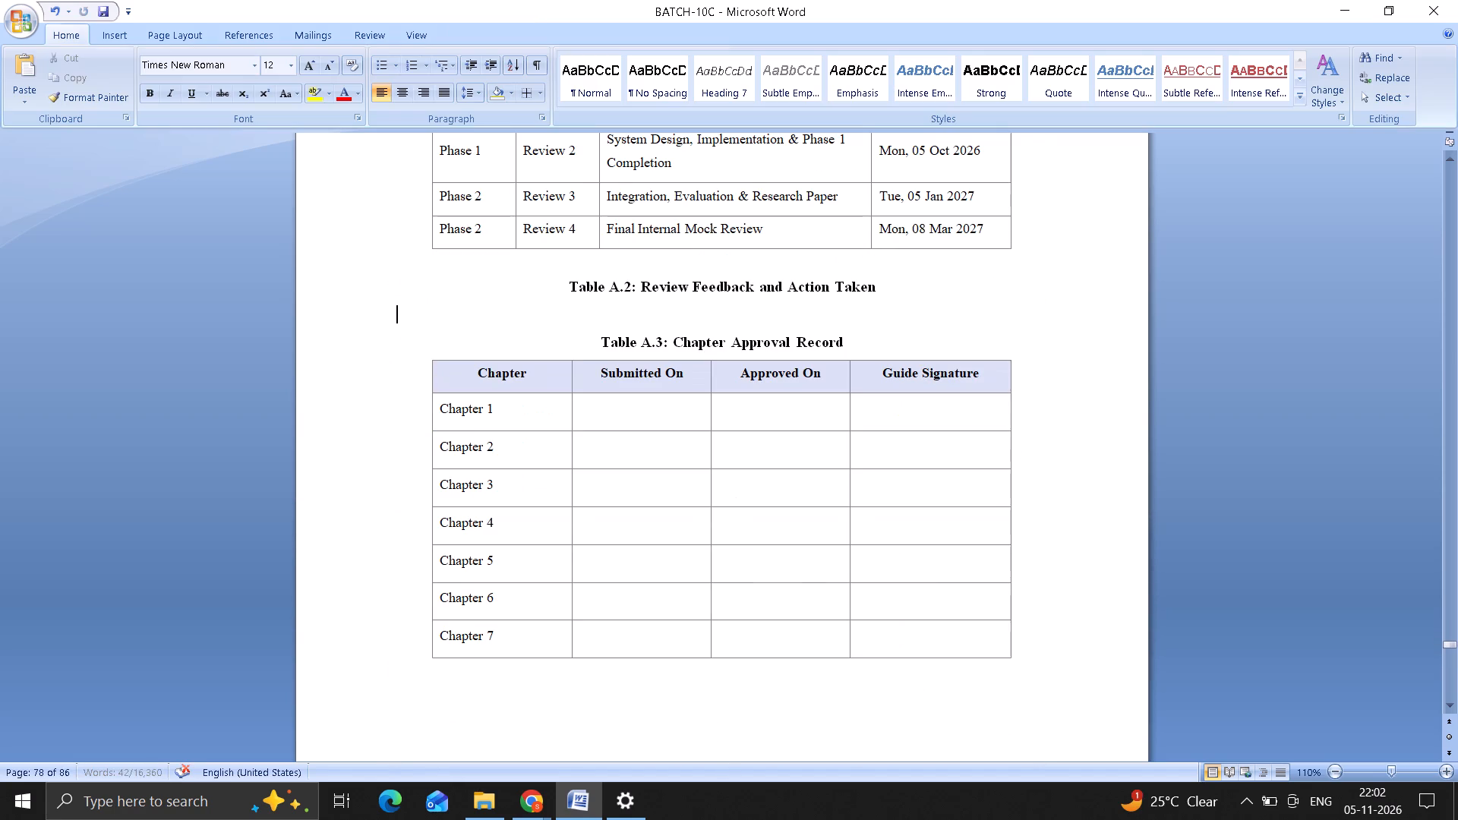
left_click(516, 813)
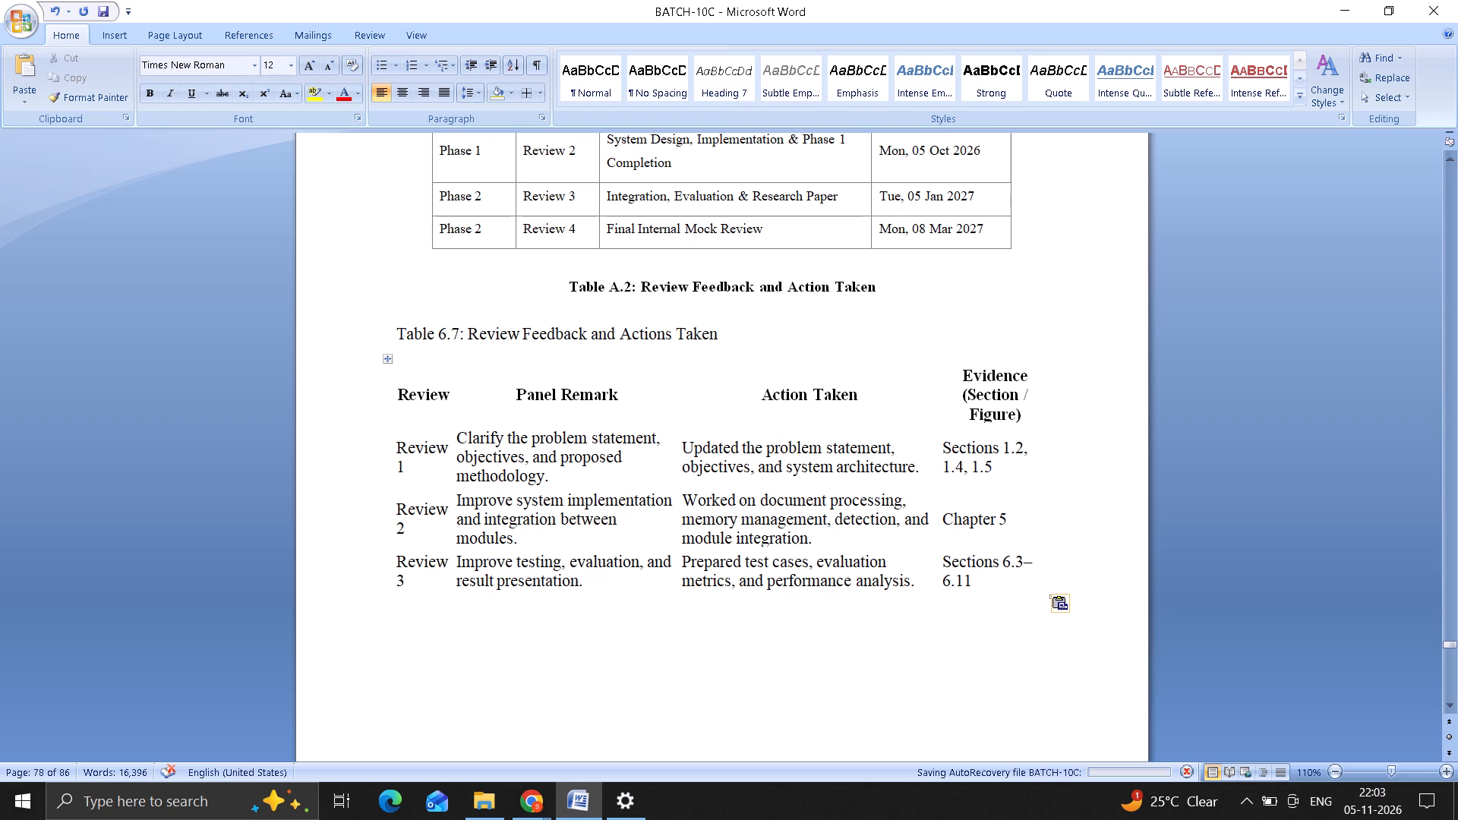
Select the whole pasted review feedback table and apply inside borders to it.
left_click(383, 359)
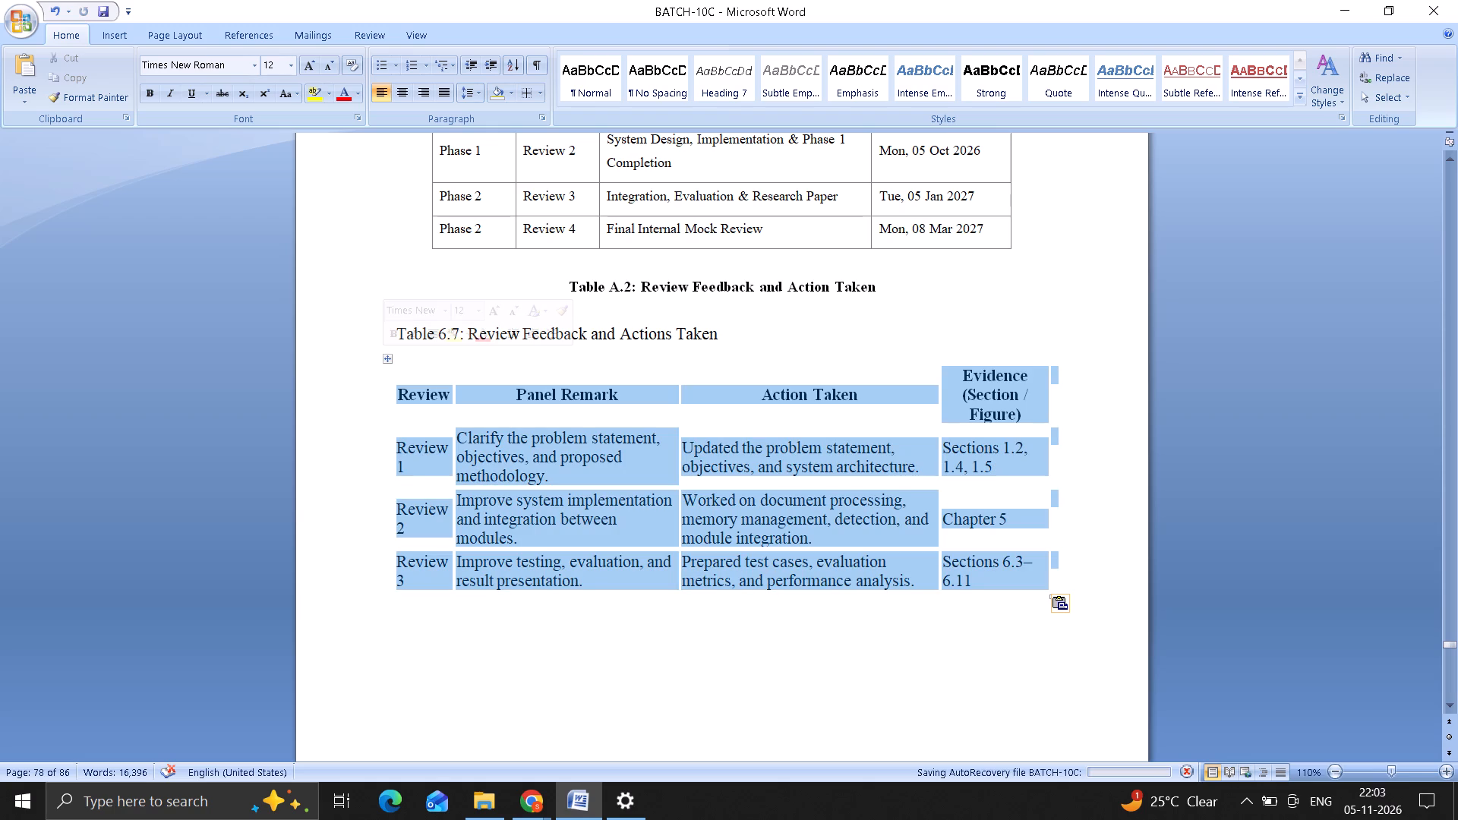
left_click(533, 92)
left_click(536, 93)
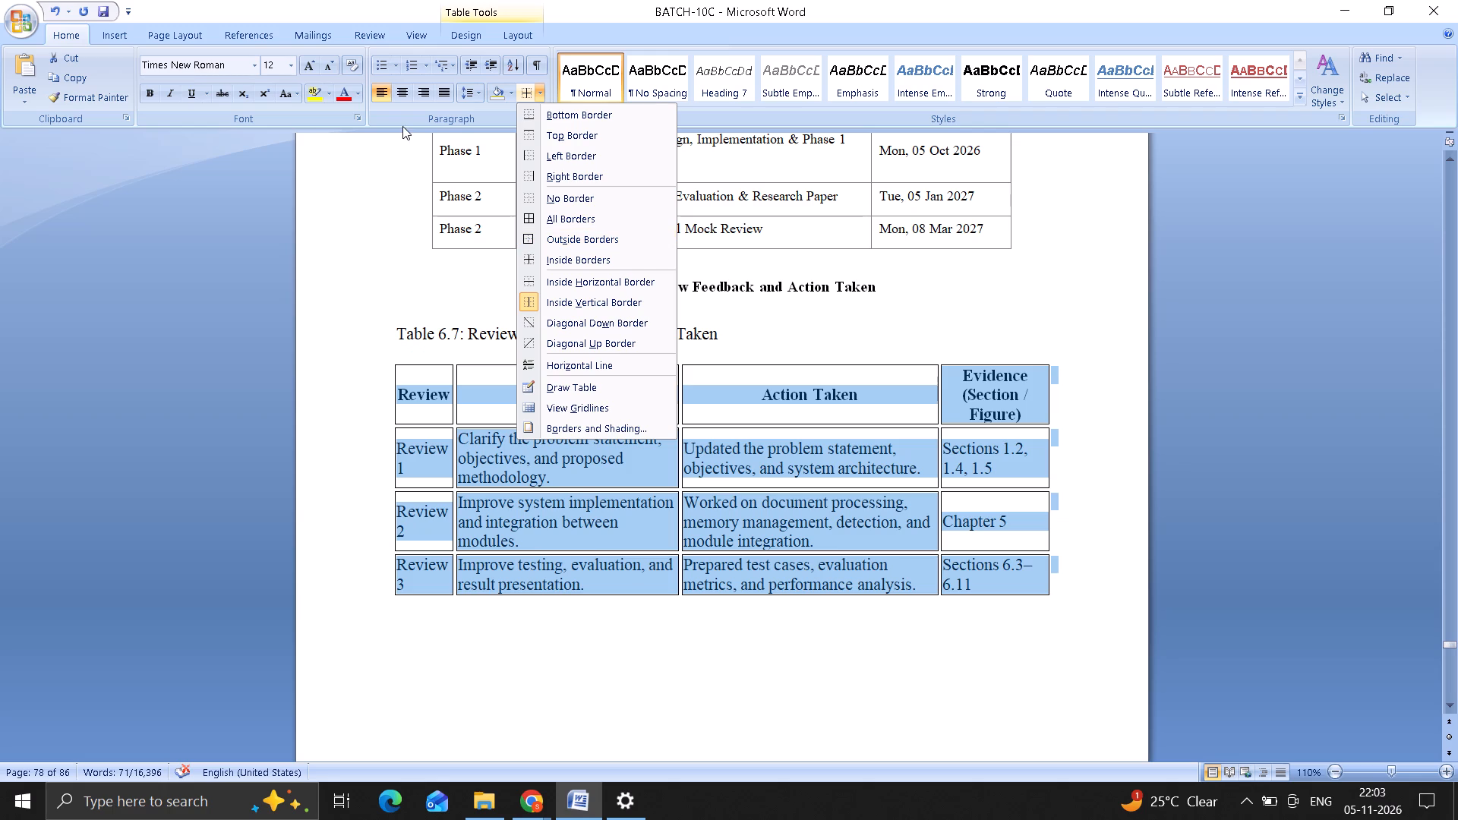
left_click(591, 261)
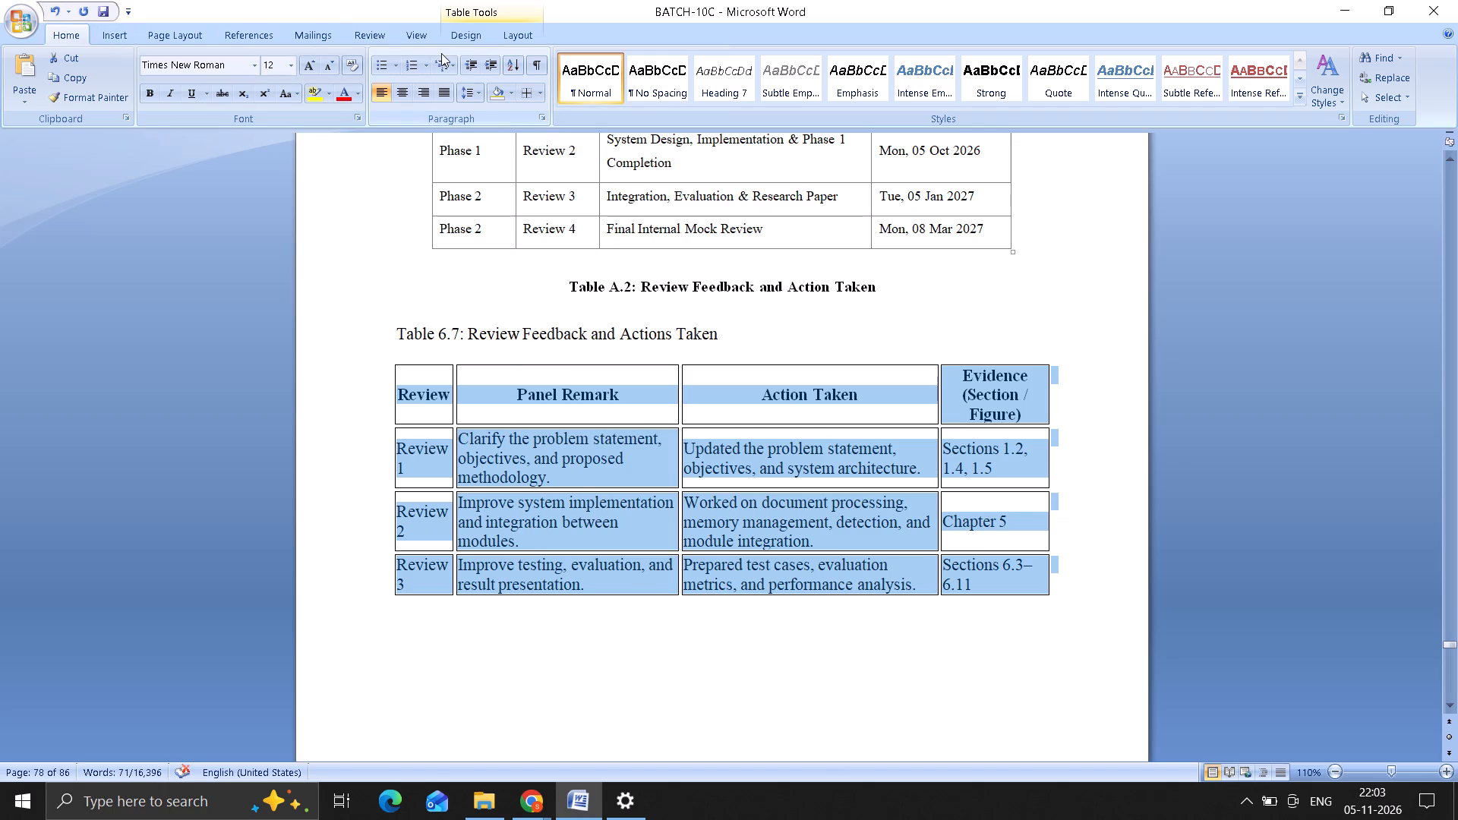
Apply the plain black grid table style to the selected review feedback table.
left_click(473, 28)
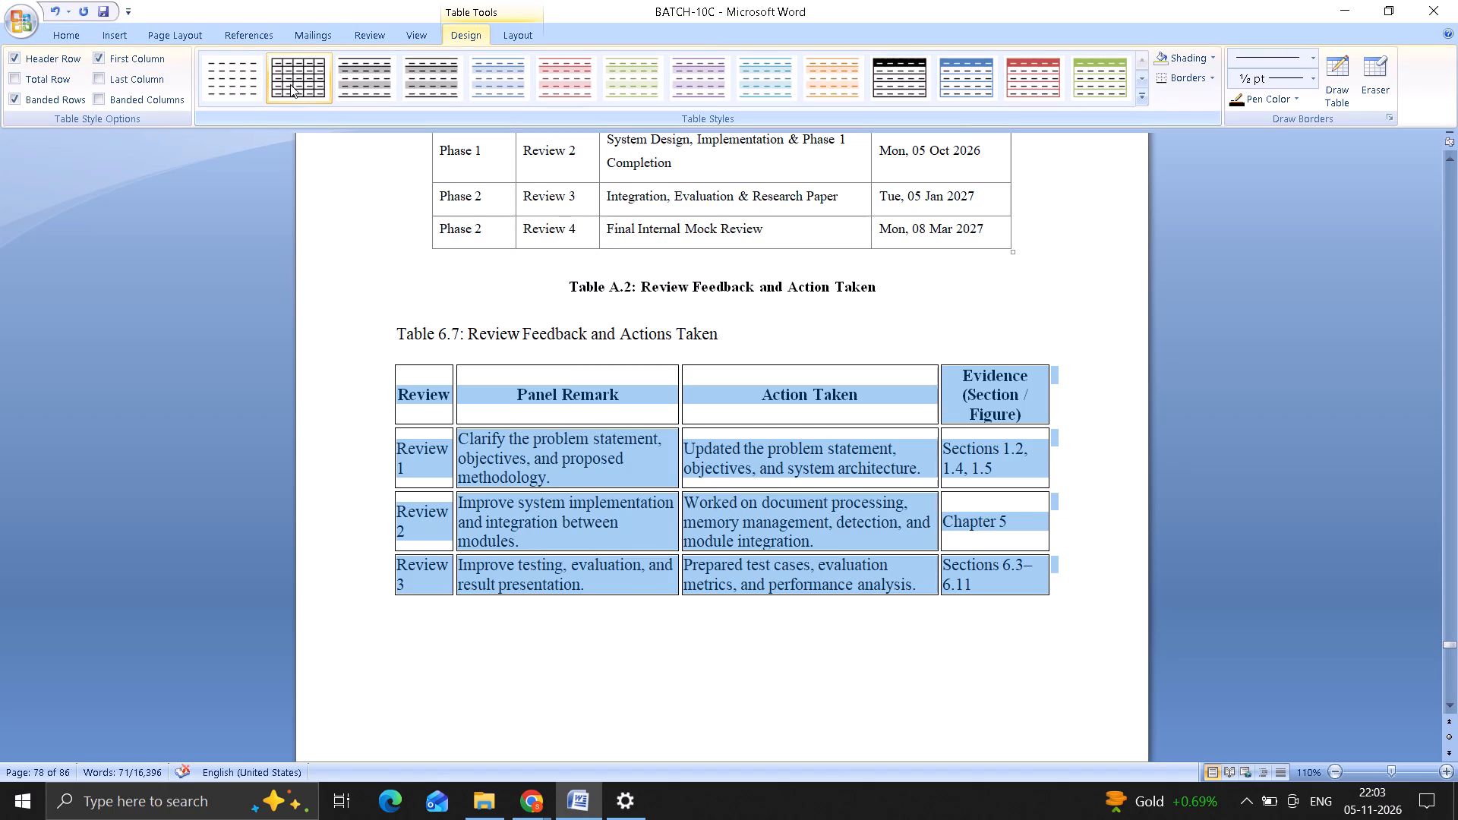
left_click(289, 84)
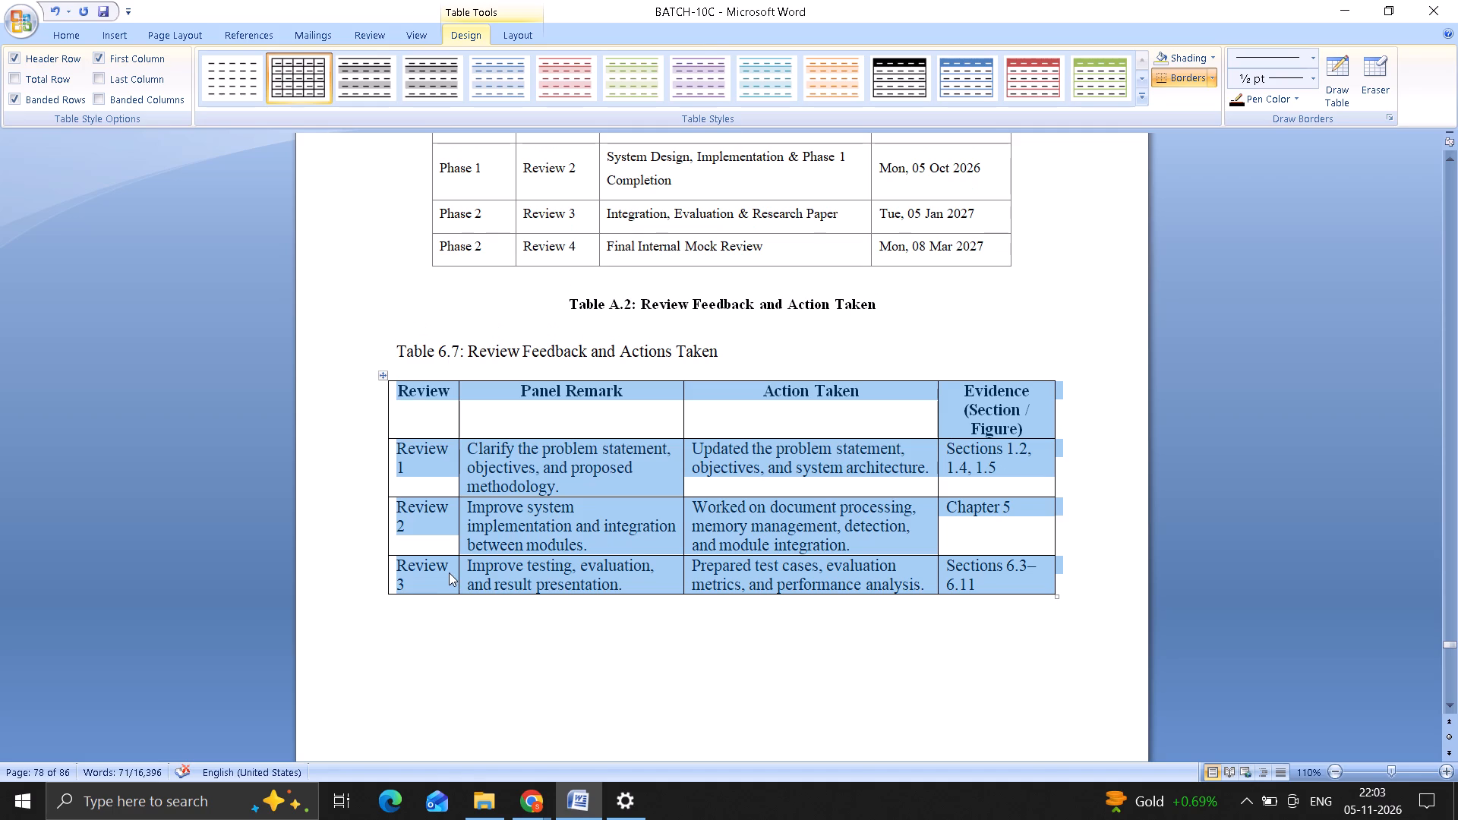
left_click(446, 562)
Delete the duplicate line "Table 6.7: Review Feedback and Actions Taken" so the table directly follows the Table A.2 caption.
scroll(446, 562, "down", 7)
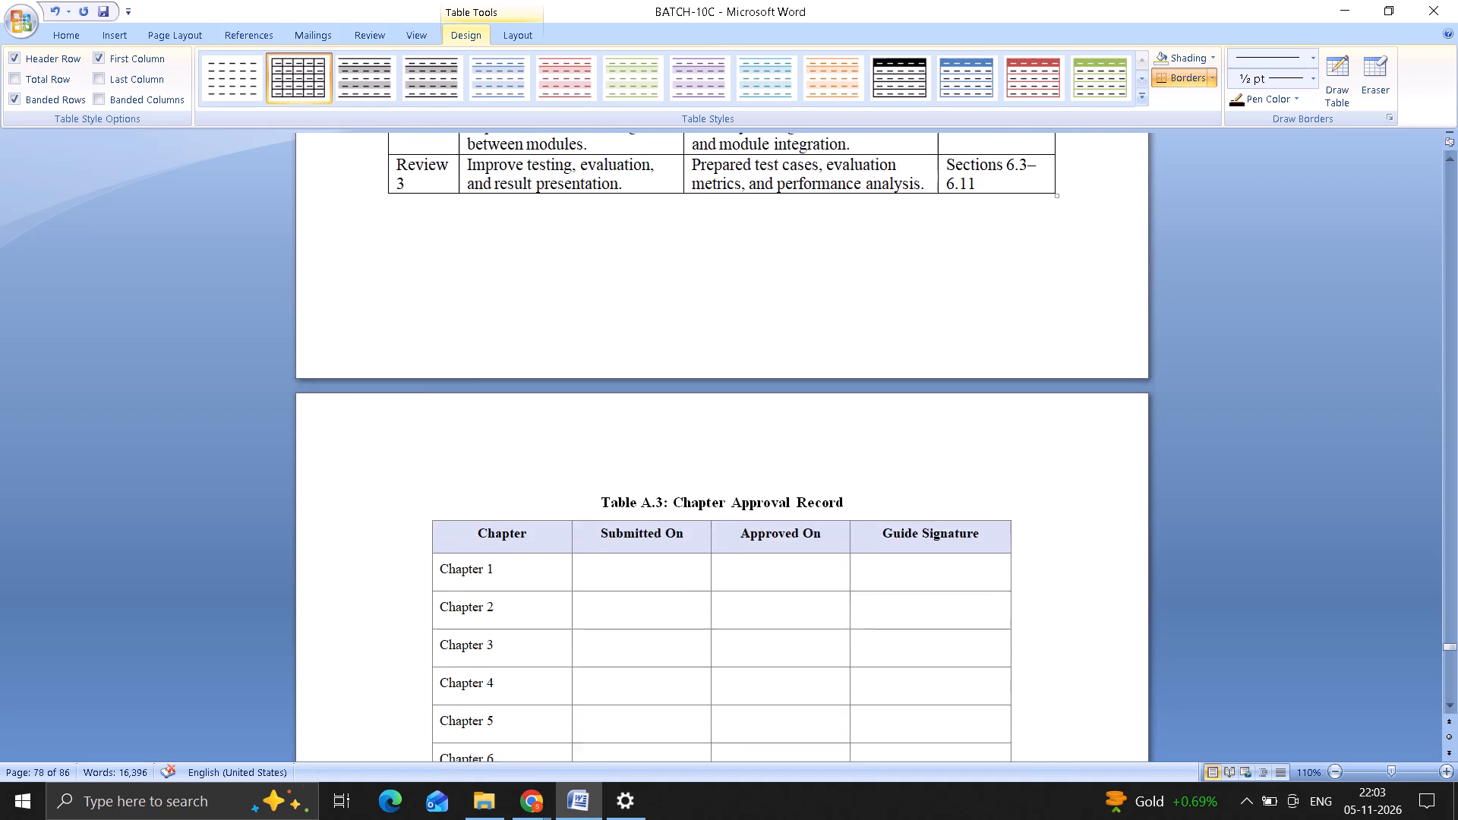
scroll(446, 562, "down", 2)
scroll(446, 562, "up", 9)
scroll(446, 562, "down", 10)
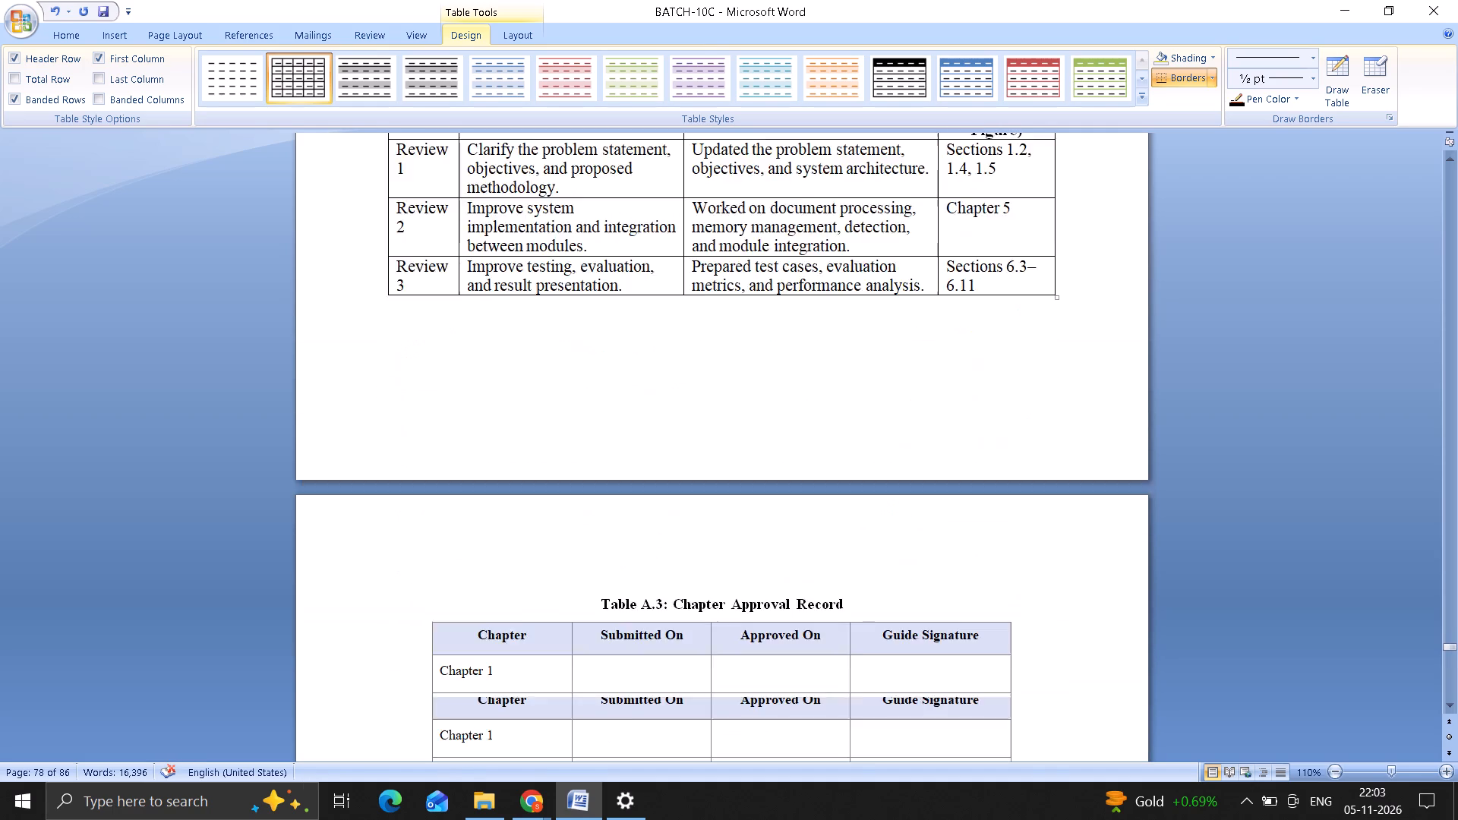
scroll(446, 562, "up", 7)
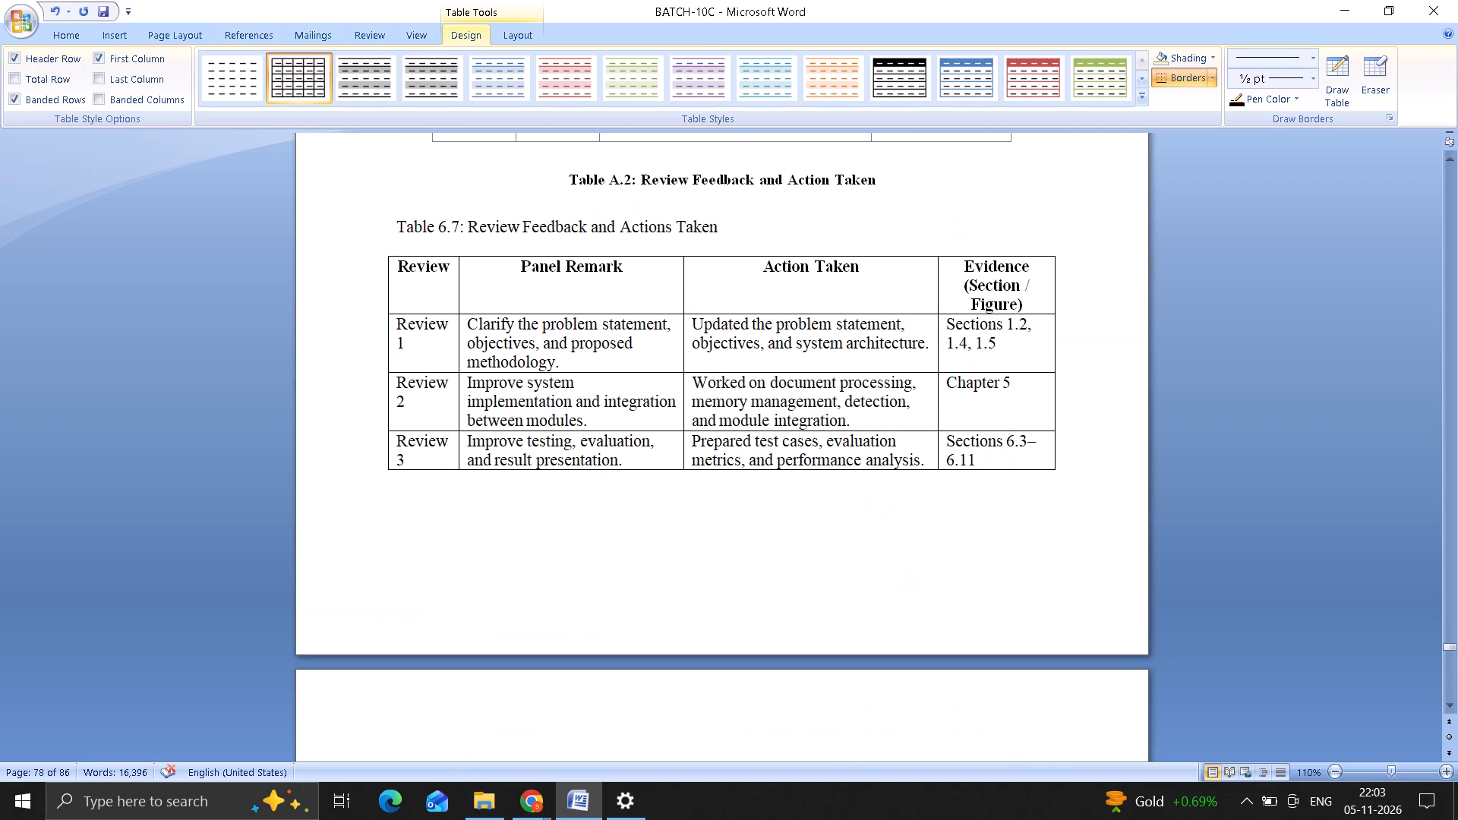
scroll(446, 562, "down", 2)
scroll(446, 562, "up", 7)
scroll(446, 562, "down", 1)
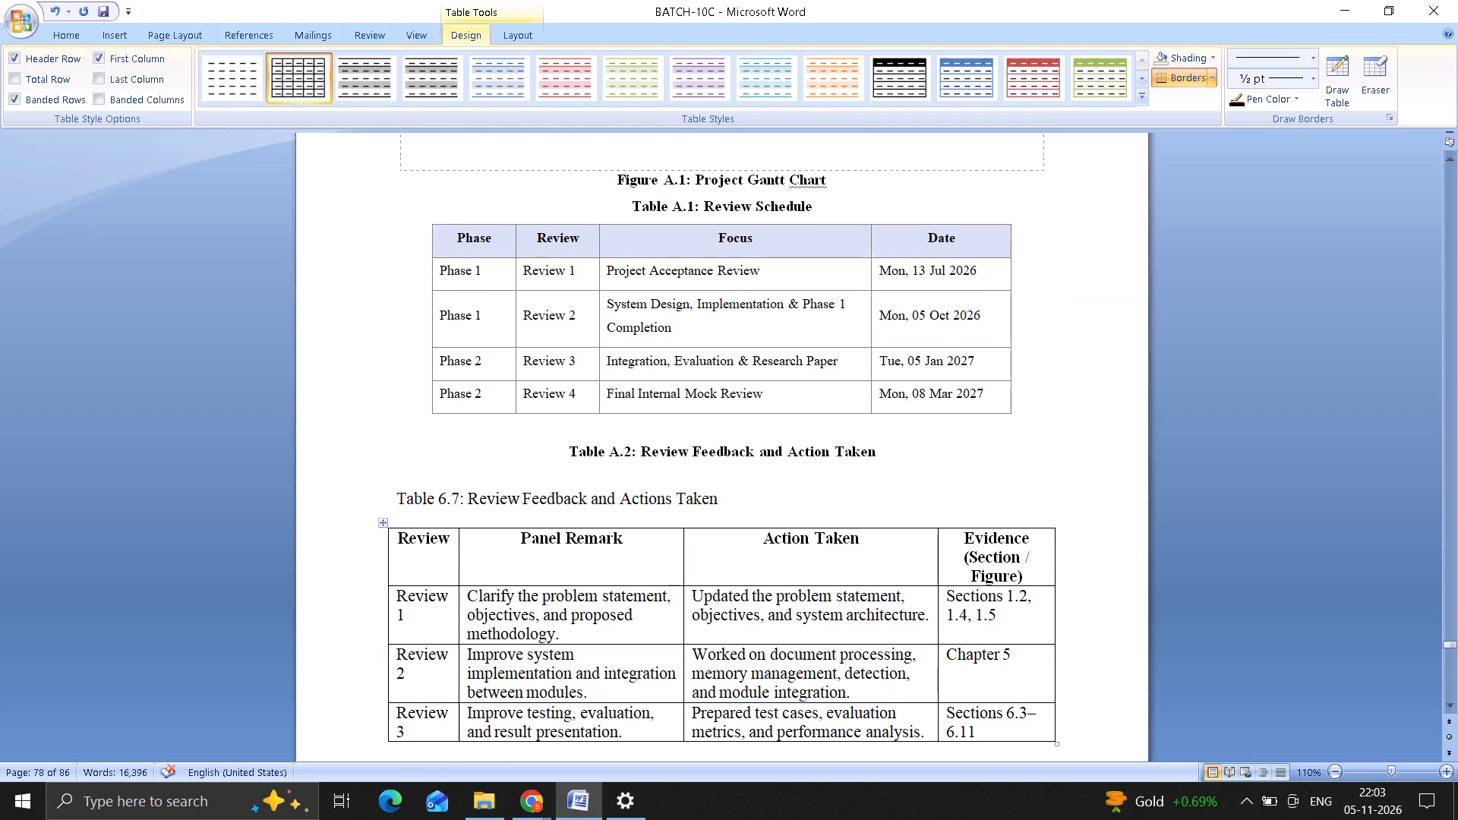
scroll(446, 562, "down", 1)
left_click_drag(746, 484, 513, 482)
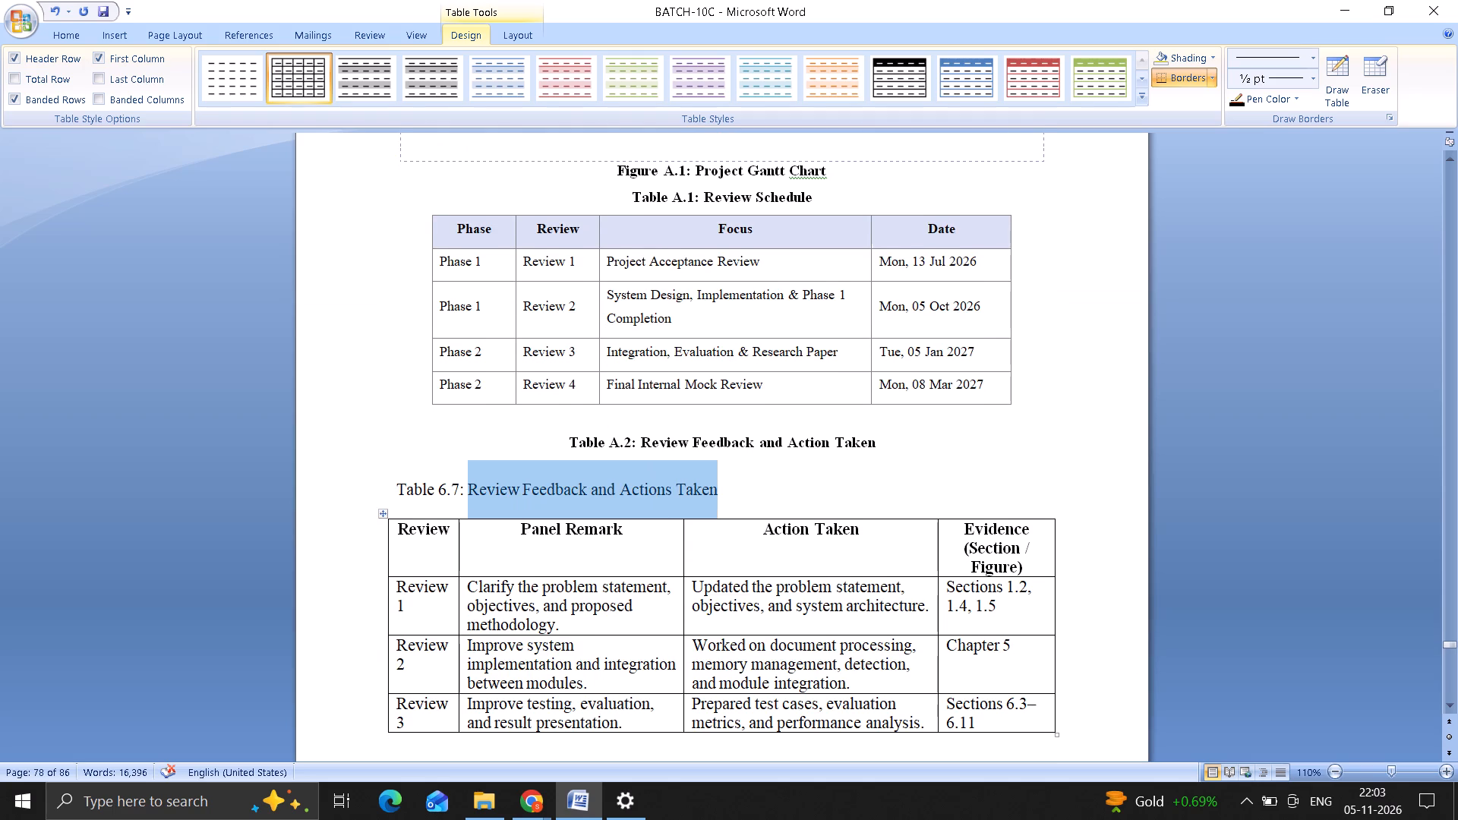
left_click_drag(513, 482, 394, 487)
key("BackSpace")
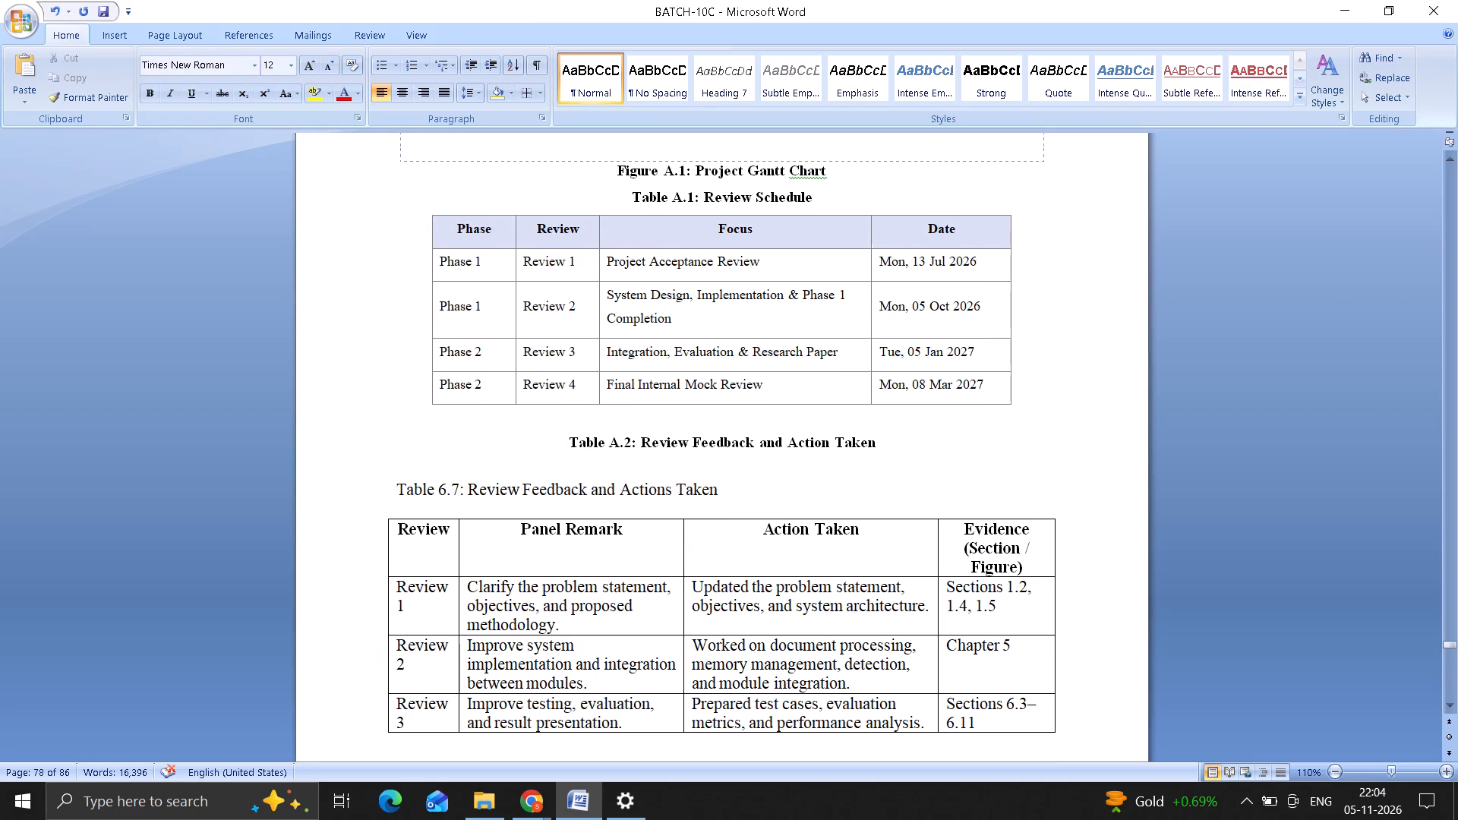
key("Right")
key("Right")
key("Right")
key("Right")
key("Right")
key("Right")
key("Right")
key("Right")
key("Right")
key("Right")
key("Right")
key("Right")
key("Right")
key("Right")
key("Right")
key("Right")
key("Right")
key("Right")
key("Right")
key("Right")
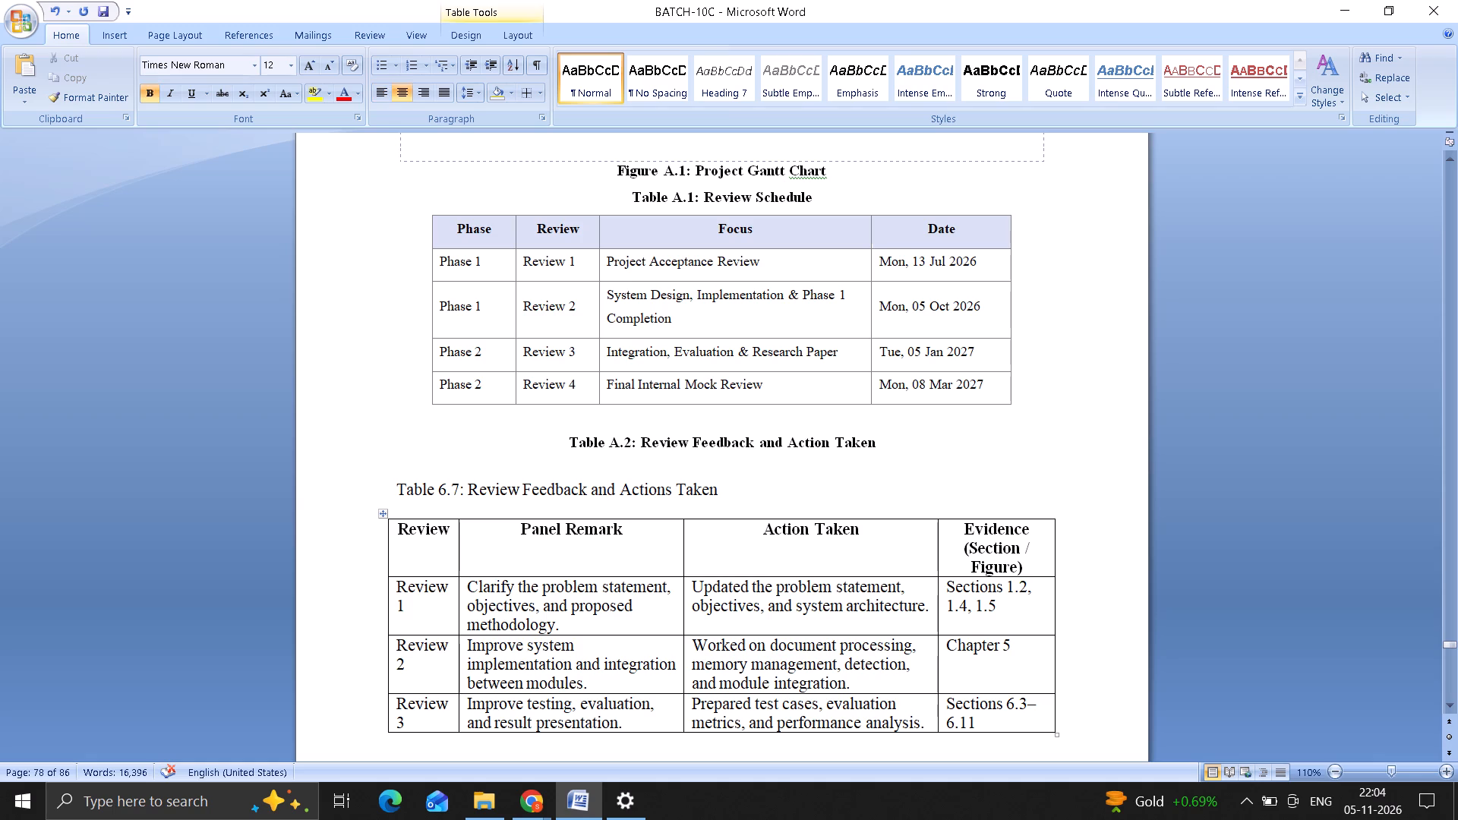
key("Left")
key("BackSpace")
key("BackSpace")
key("BackSpace")
key("BackSpace")
key("BackSpace")
key("BackSpace")
key("BackSpace")
key("BackSpace")
key("BackSpace")
key("BackSpace")
key("BackSpace")
key("BackSpace")
key("BackSpace")
key("BackSpace")
key("BackSpace")
key("BackSpace")
key("BackSpace")
key("BackSpace")
key("BackSpace")
key("BackSpace")
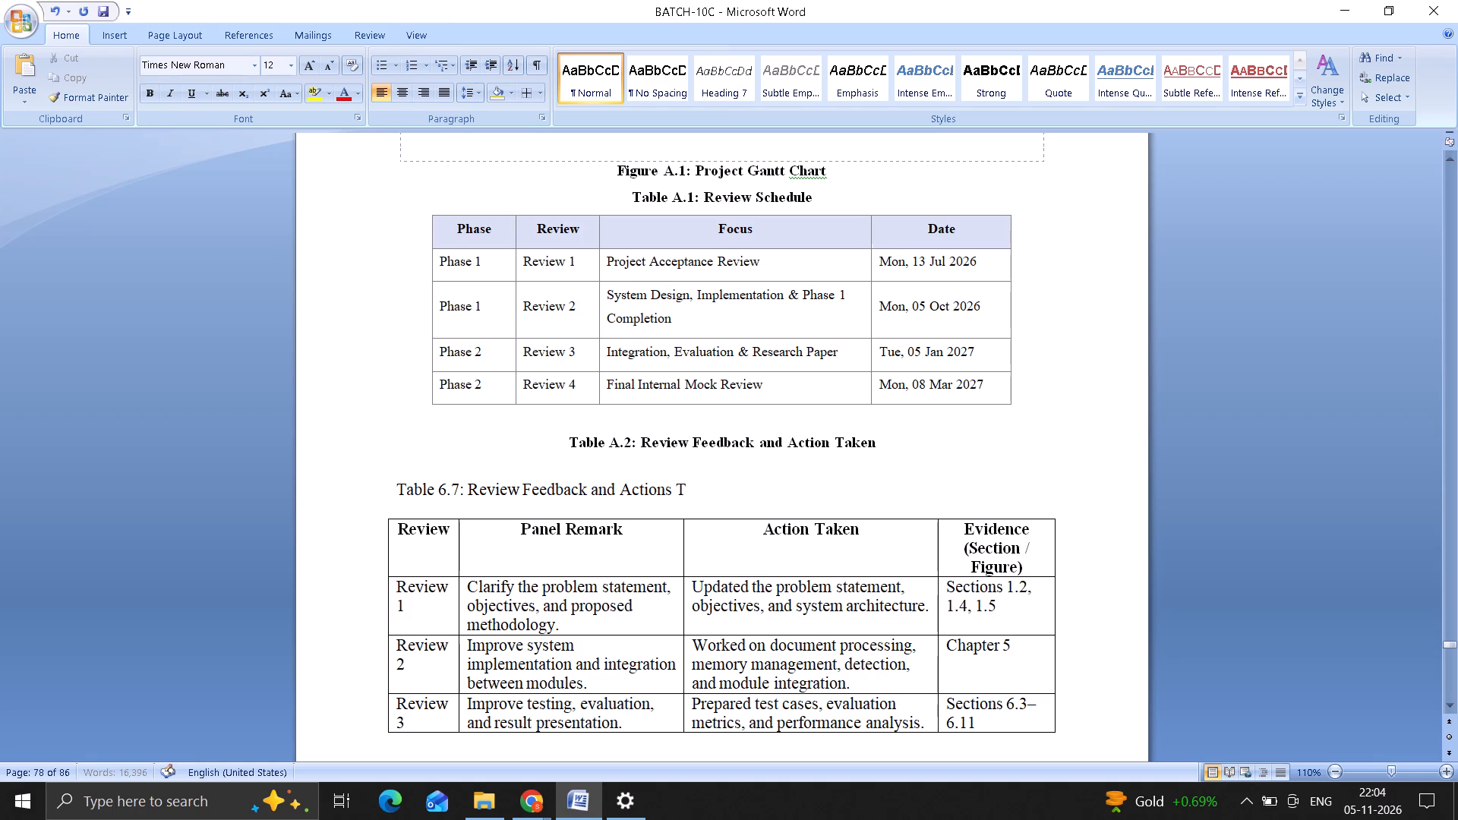
key("BackSpace")
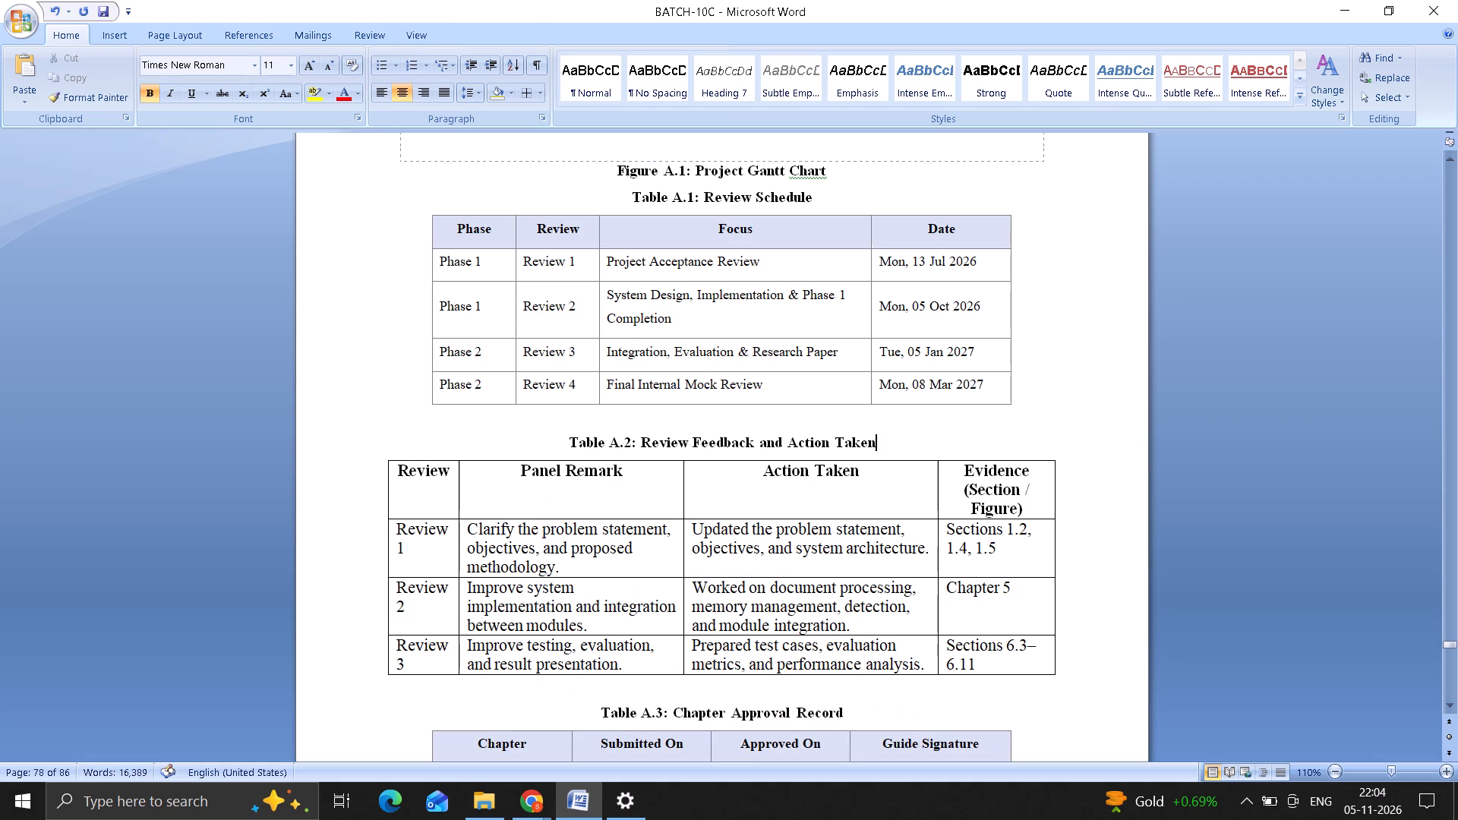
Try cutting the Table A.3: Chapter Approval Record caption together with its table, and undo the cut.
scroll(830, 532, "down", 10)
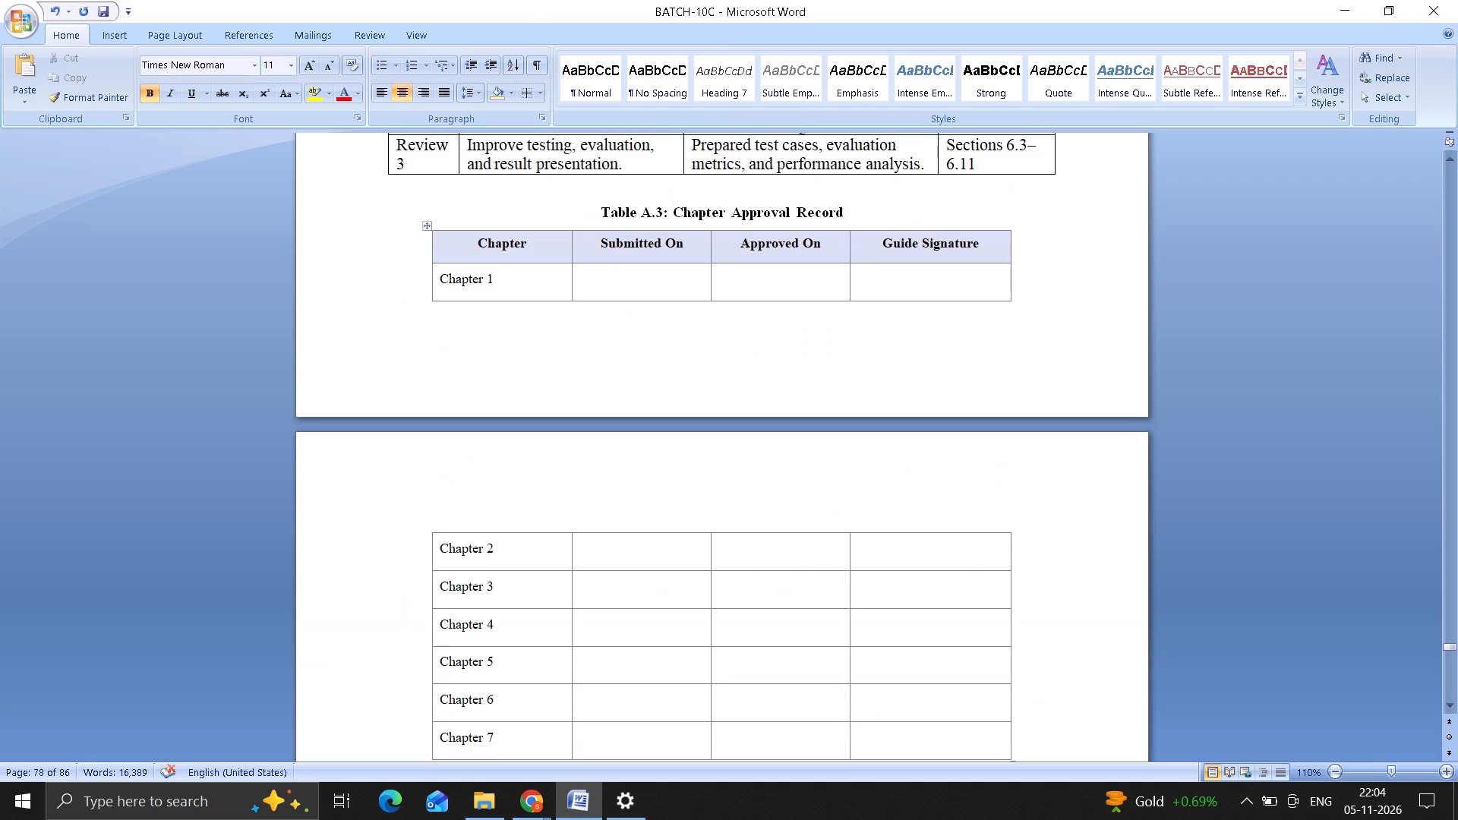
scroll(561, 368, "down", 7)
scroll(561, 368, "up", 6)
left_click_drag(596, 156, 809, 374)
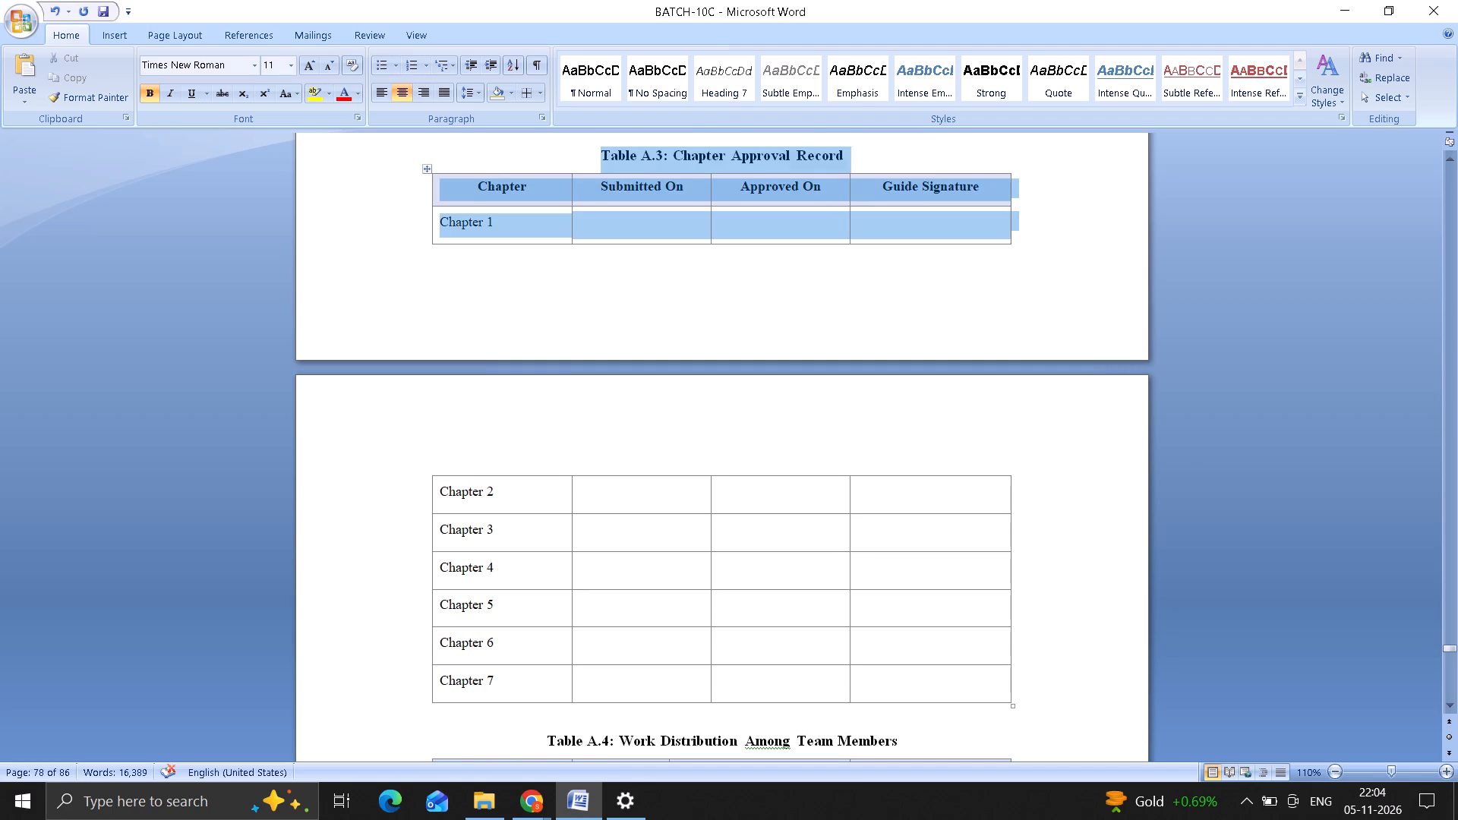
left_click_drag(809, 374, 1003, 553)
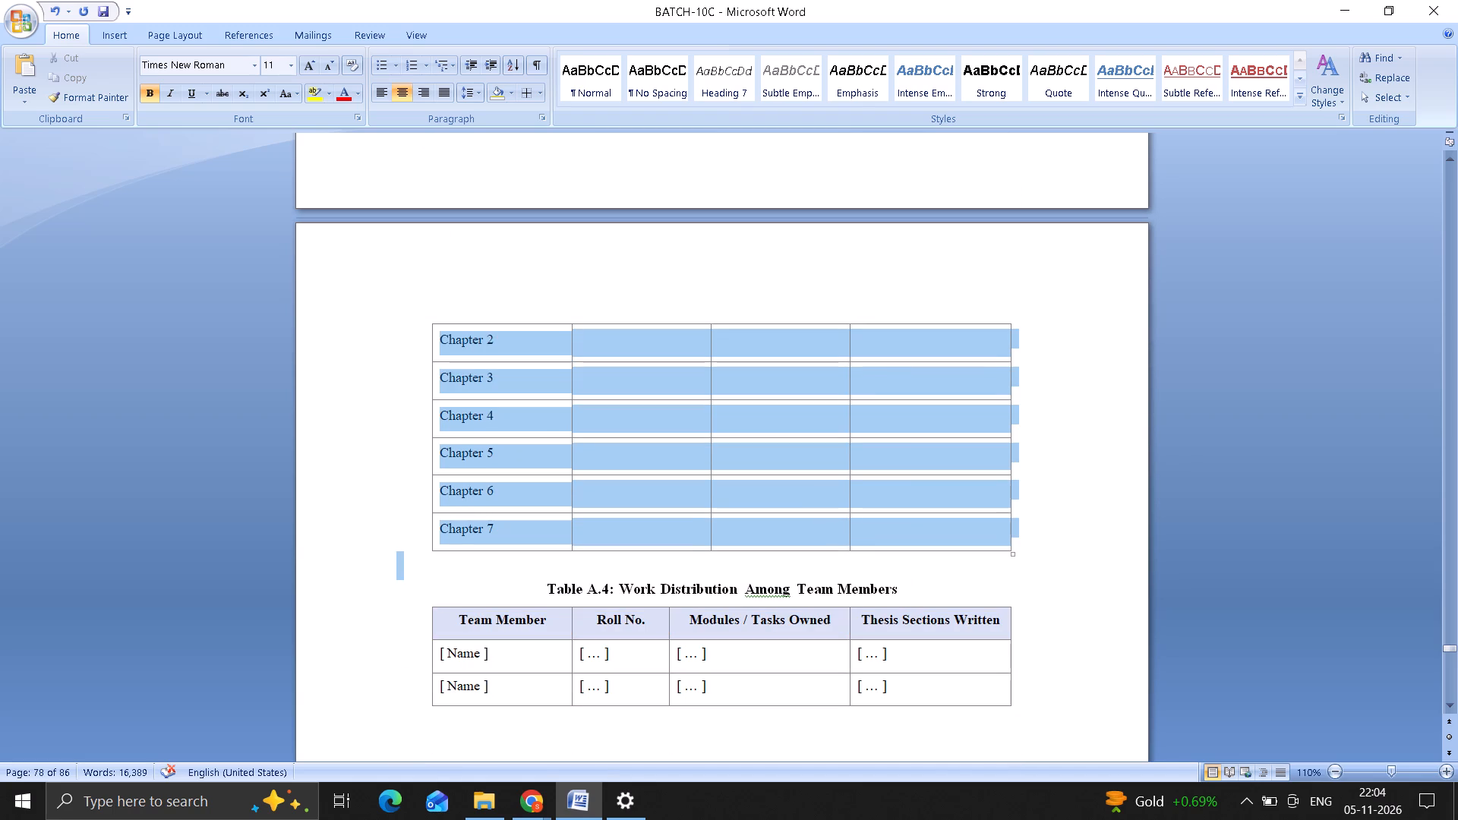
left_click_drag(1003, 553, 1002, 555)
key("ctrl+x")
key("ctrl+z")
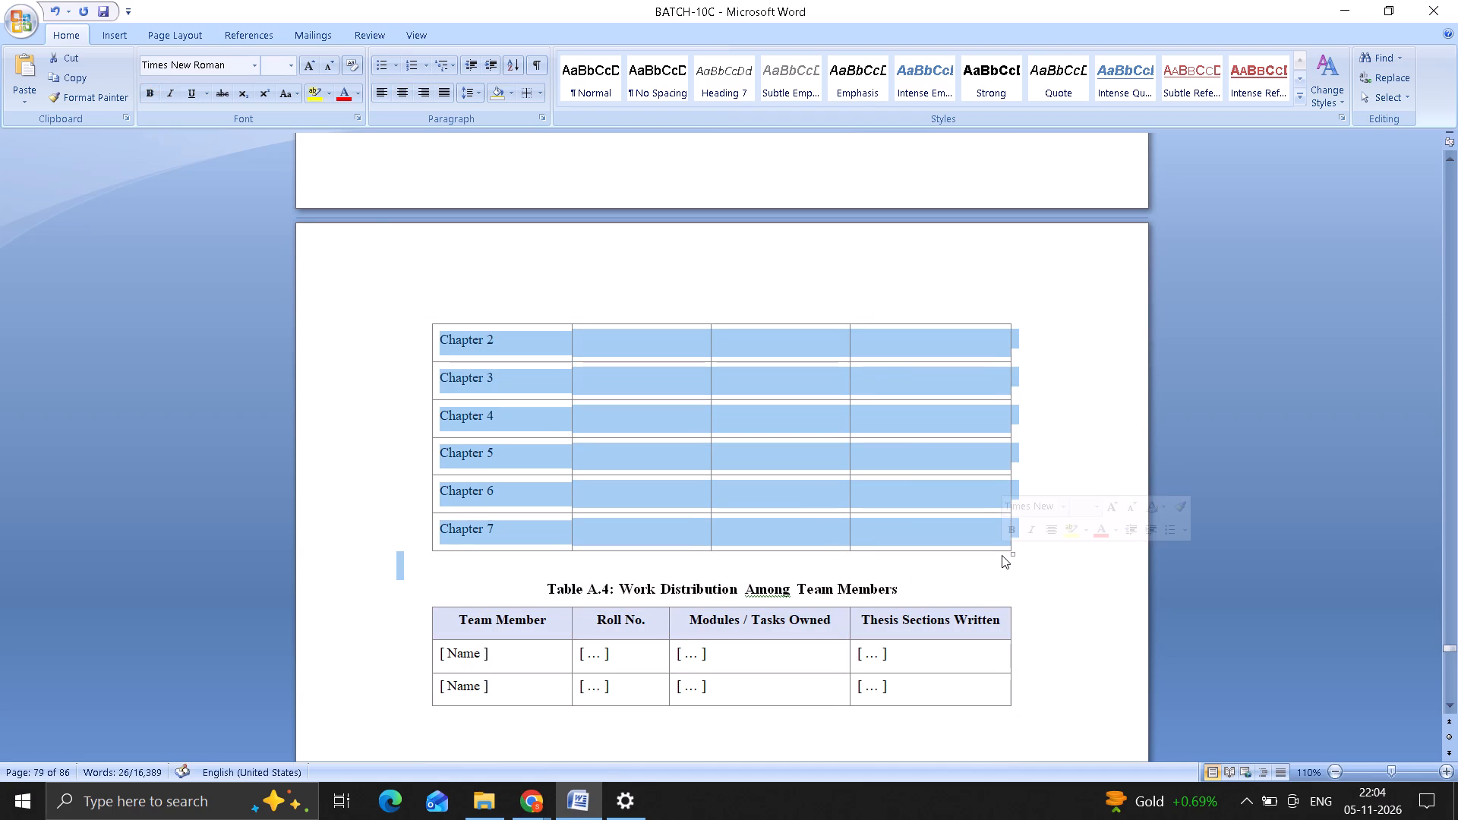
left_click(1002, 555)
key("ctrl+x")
Cut the entire placeholder table under the Table A.3: Chapter Approval Record caption, keeping the caption.
scroll(1002, 555, "up", 7)
scroll(1002, 555, "down", 1)
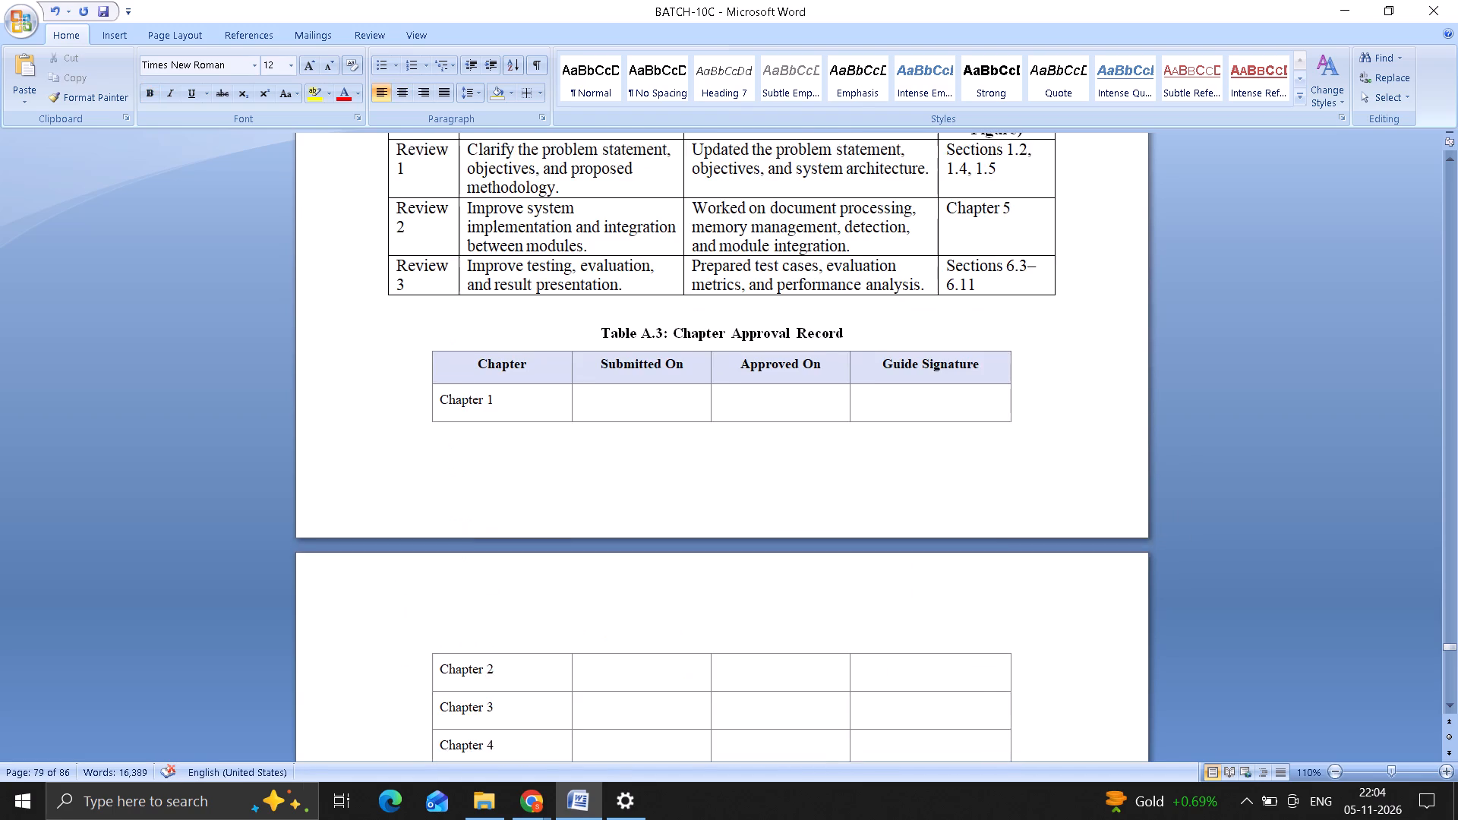
scroll(1002, 555, "down", 1)
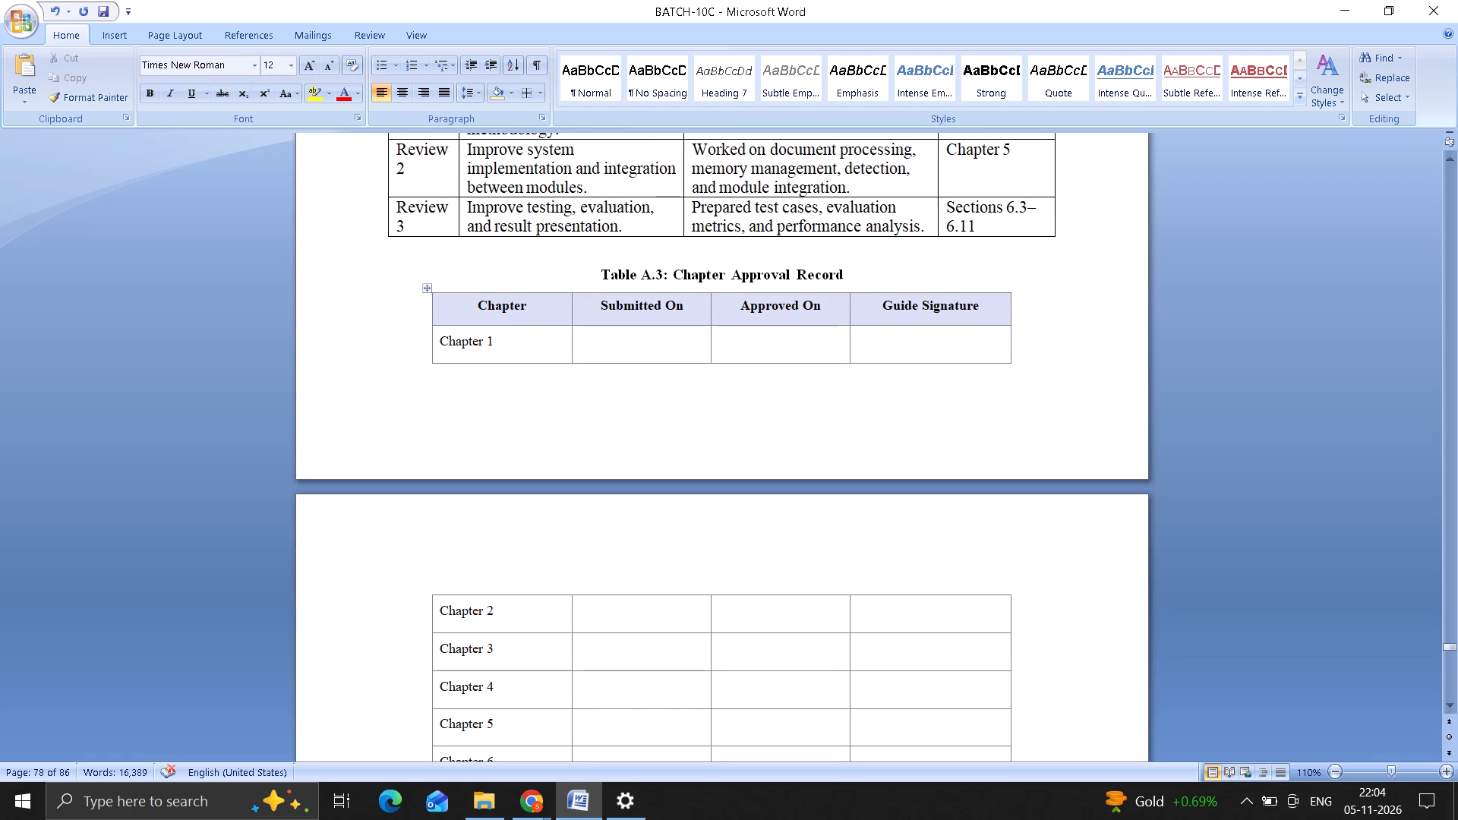
scroll(591, 264, "up", 8)
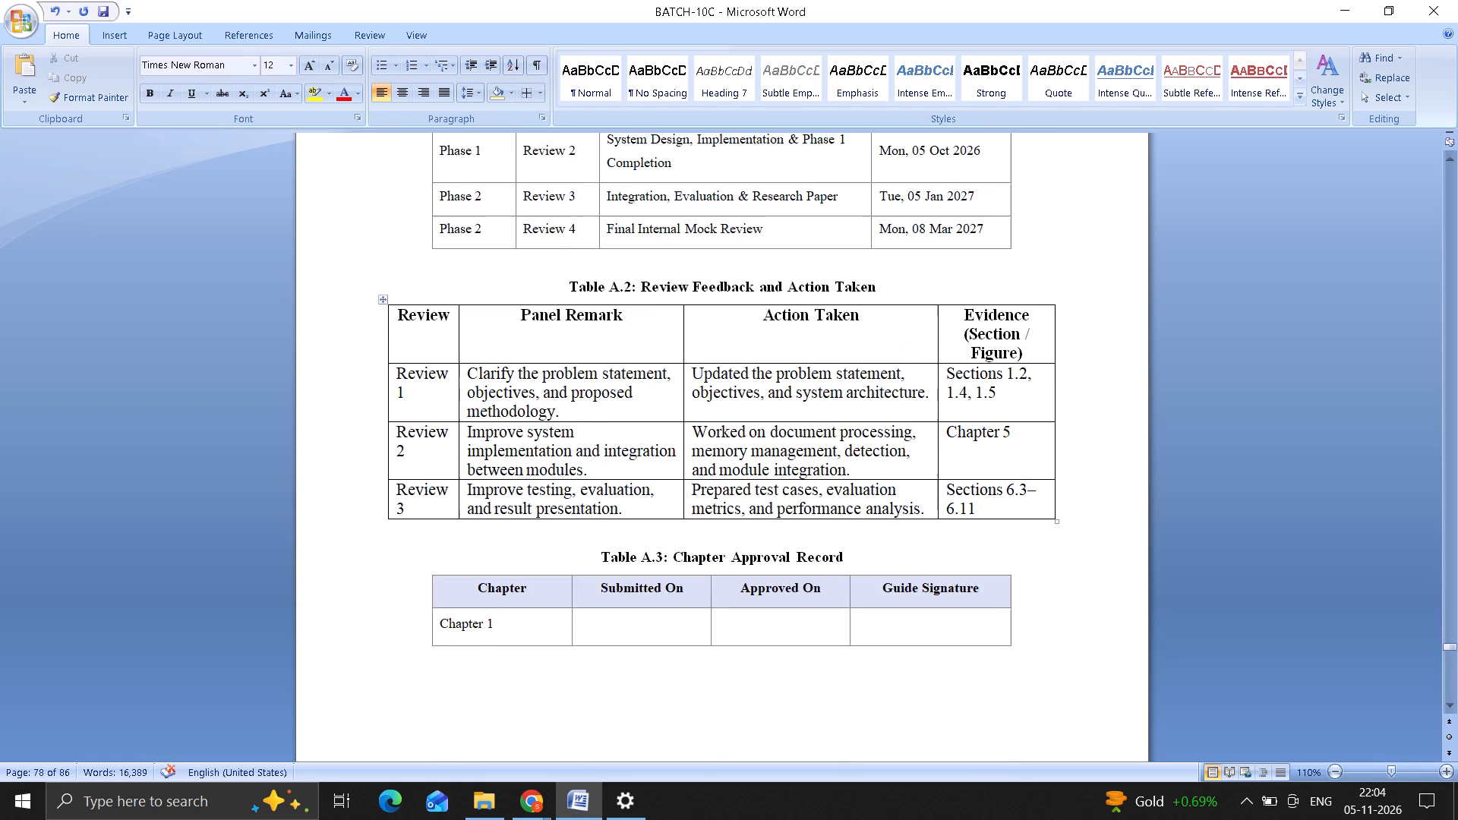
scroll(591, 264, "up", 6)
scroll(591, 264, "down", 14)
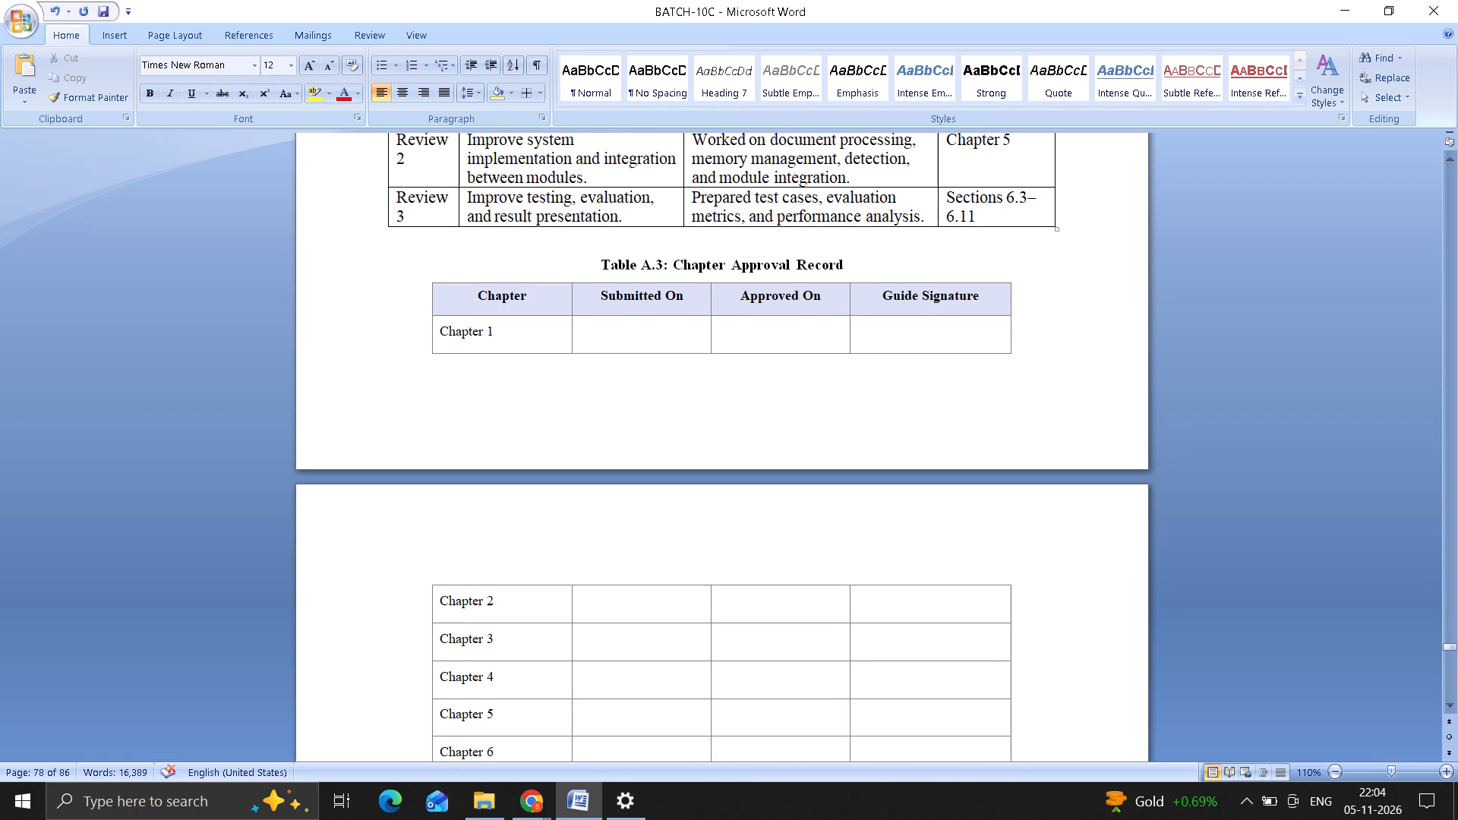
left_click(429, 282)
key("ctrl+x")
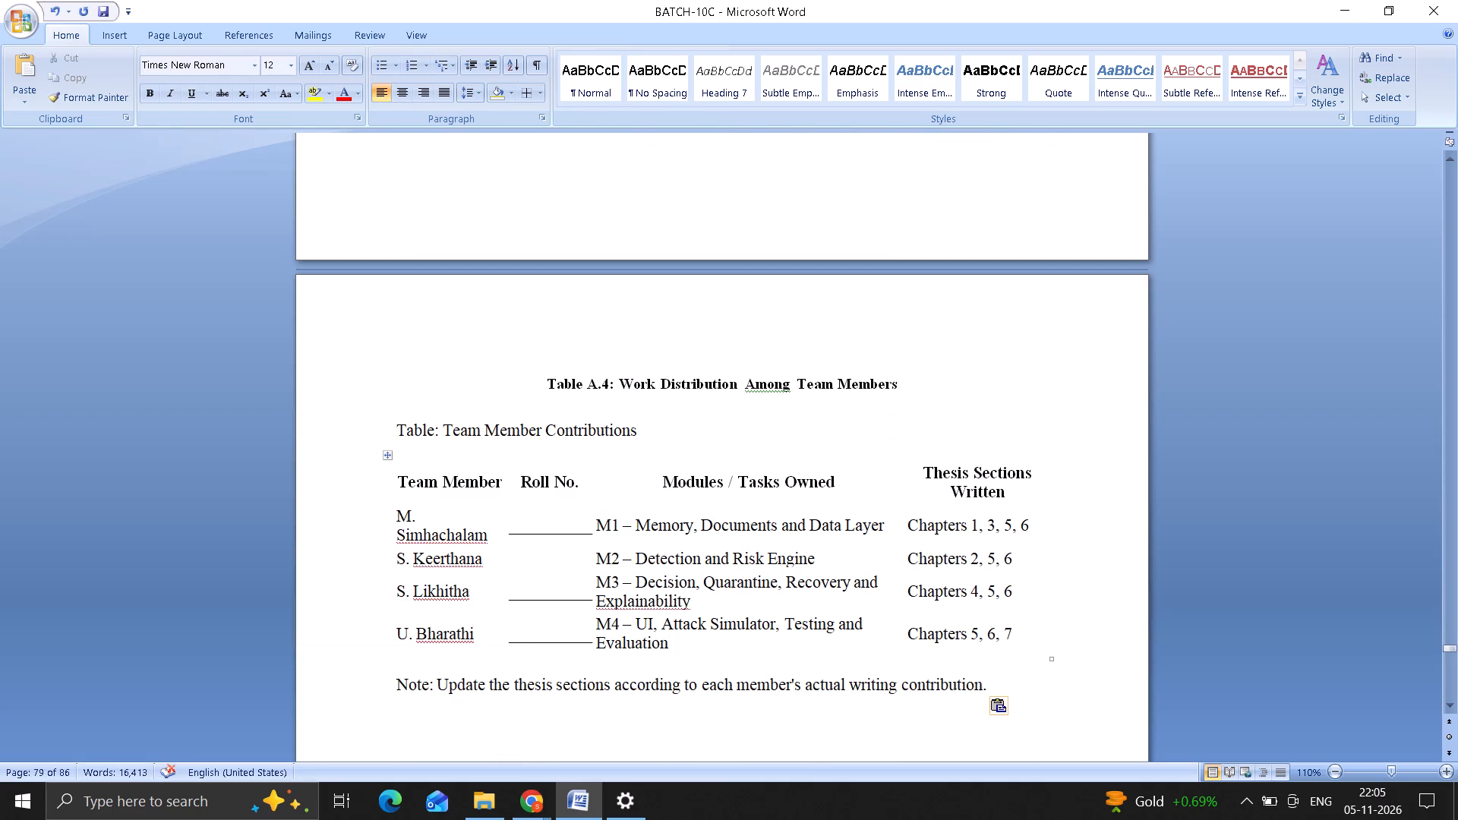
Delete the pasted line "Table: Team Member Contributions" between the Table A.4 caption and its table.
left_click_drag(653, 434, 368, 426)
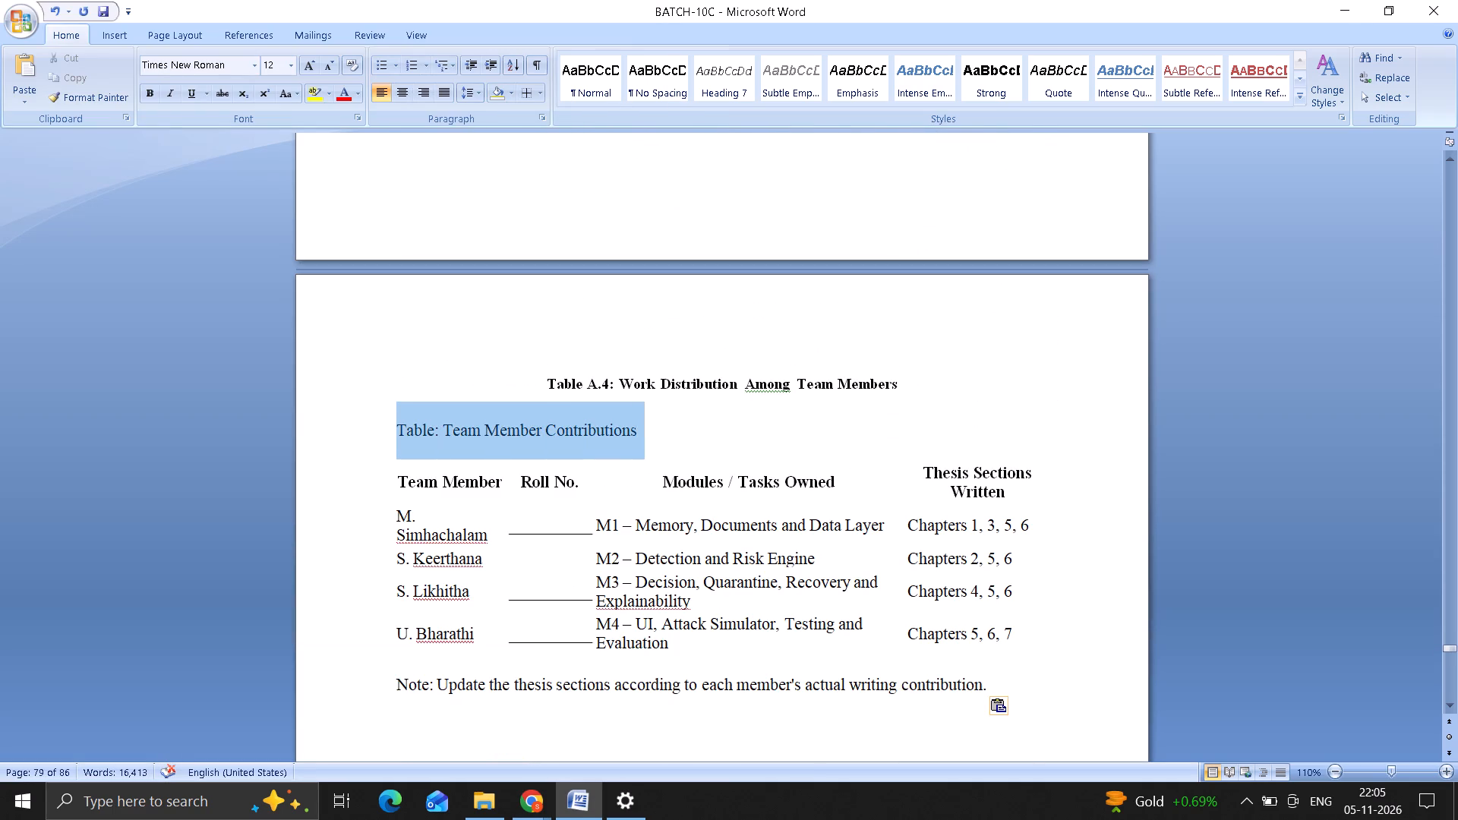
left_click_drag(368, 426, 365, 426)
key("BackSpace")
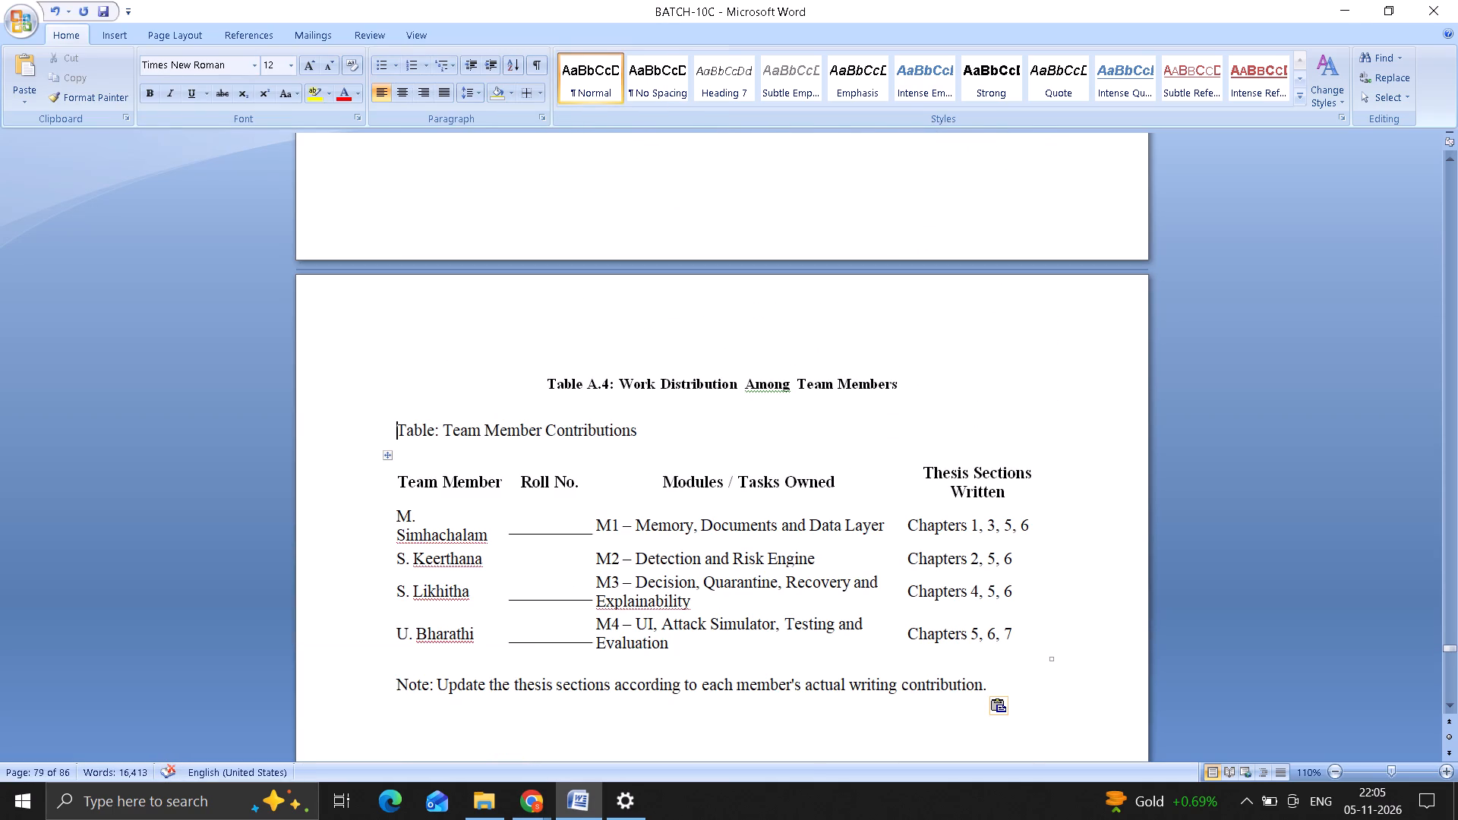
left_click(680, 438)
key("BackSpace")
key("BackSpace")
key("BackSpace")
key("BackSpace")
key("BackSpace")
key("BackSpace")
key("BackSpace")
key("BackSpace")
key("BackSpace")
key("BackSpace")
key("BackSpace")
key("BackSpace")
key("BackSpace")
key("BackSpace")
key("BackSpace")
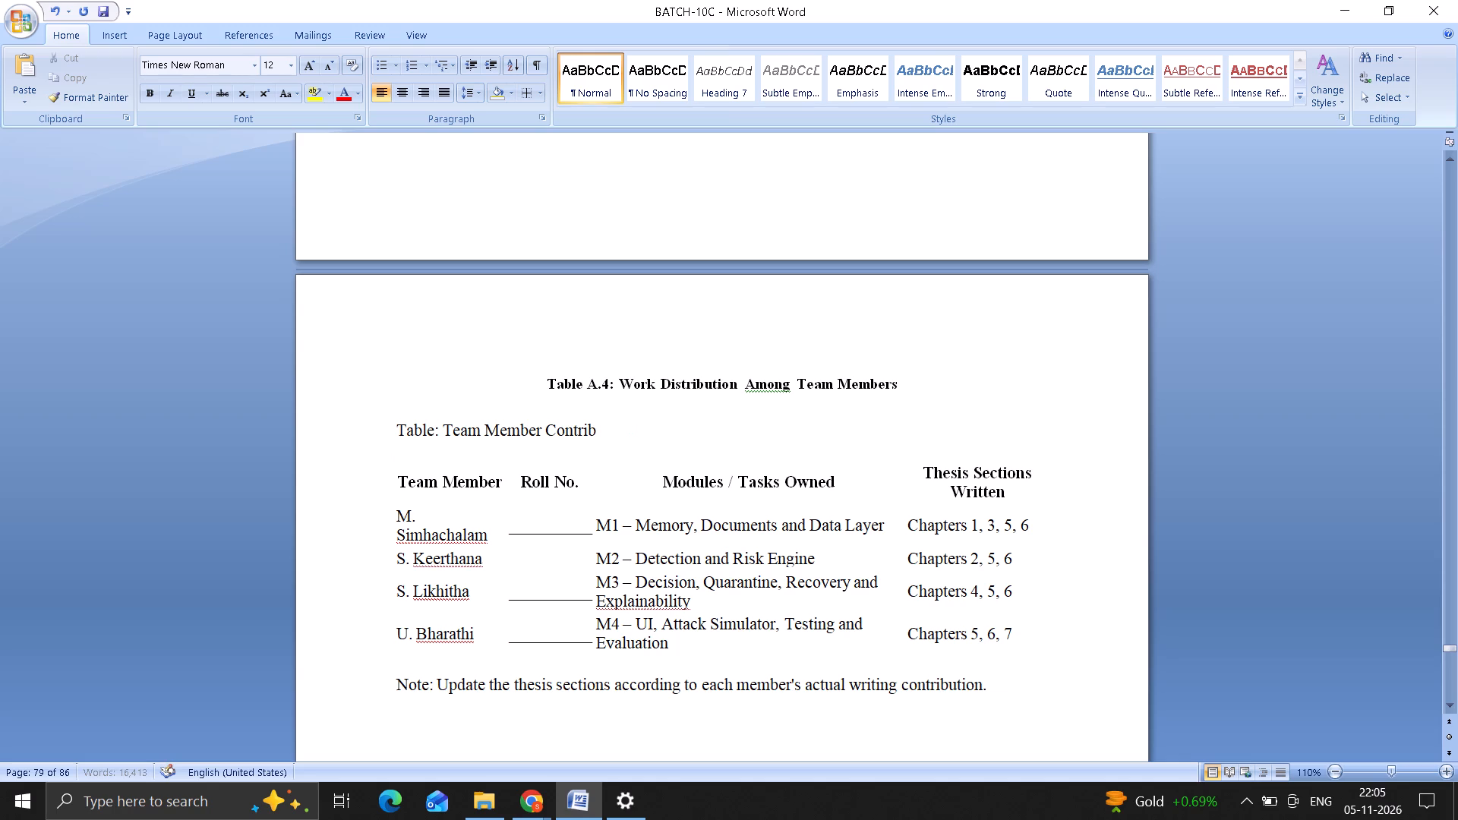
key("BackSpace")
key("BackSpace")
key("BackSpace")
key("BackSpace")
key("BackSpace")
key("BackSpace")
key("BackSpace")
key("BackSpace")
key("BackSpace")
key("BackSpace")
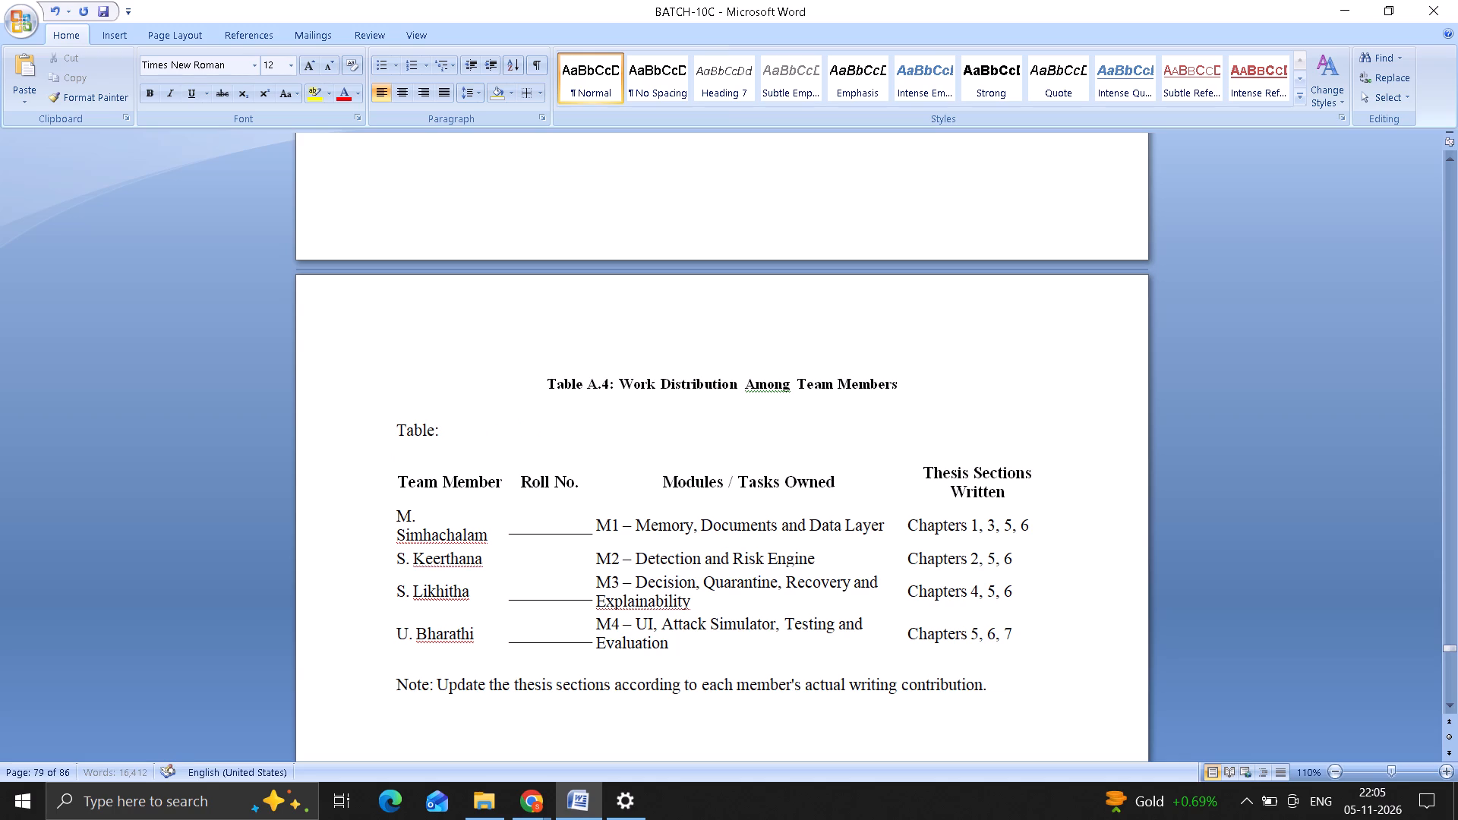
key("BackSpace")
key("BackSpace")
key("BackSpace")
key("BackSpace")
key("BackSpace")
key("BackSpace")
key("BackSpace")
Delete the pasted note about updating the thesis sections below the Table A.4 work distribution table.
left_click_drag(395, 679, 798, 730)
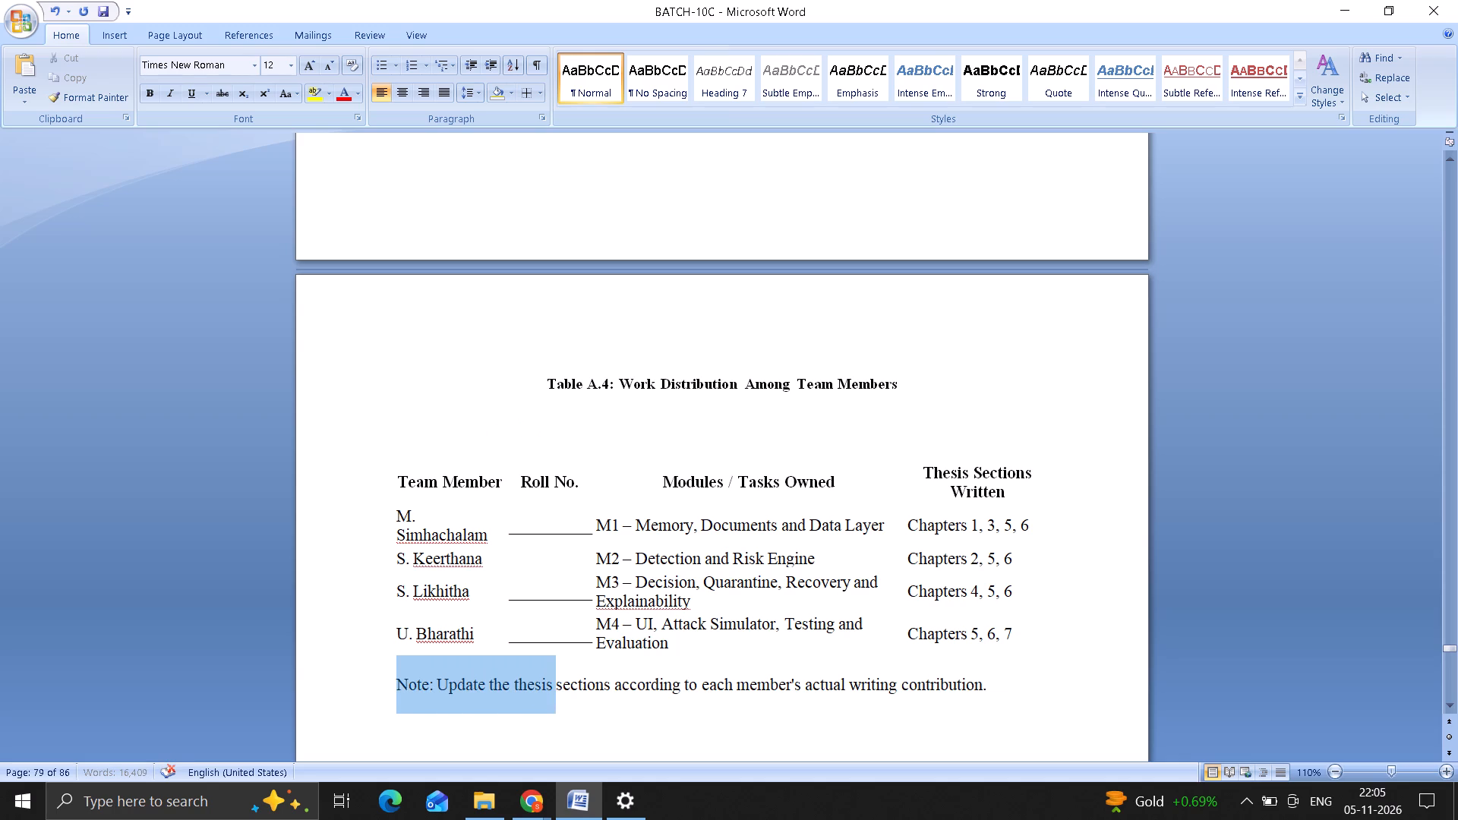
left_click_drag(798, 730, 802, 730)
key("BackSpace")
Apply all borders and the plain black grid table style to the entire Table A.4 work distribution table.
scroll(802, 730, "up", 14)
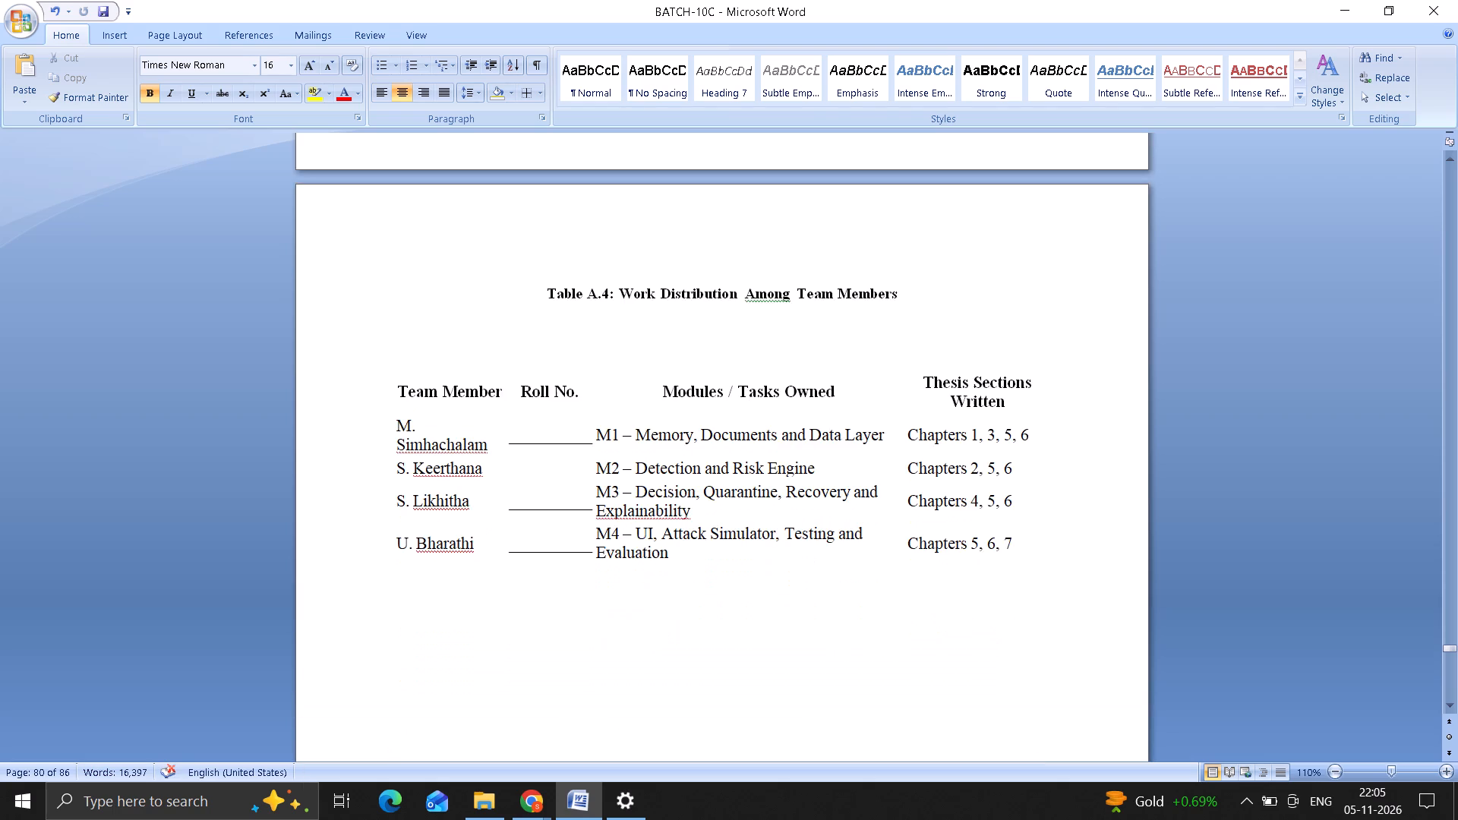
scroll(802, 730, "down", 1)
scroll(802, 730, "up", 6)
scroll(802, 730, "down", 6)
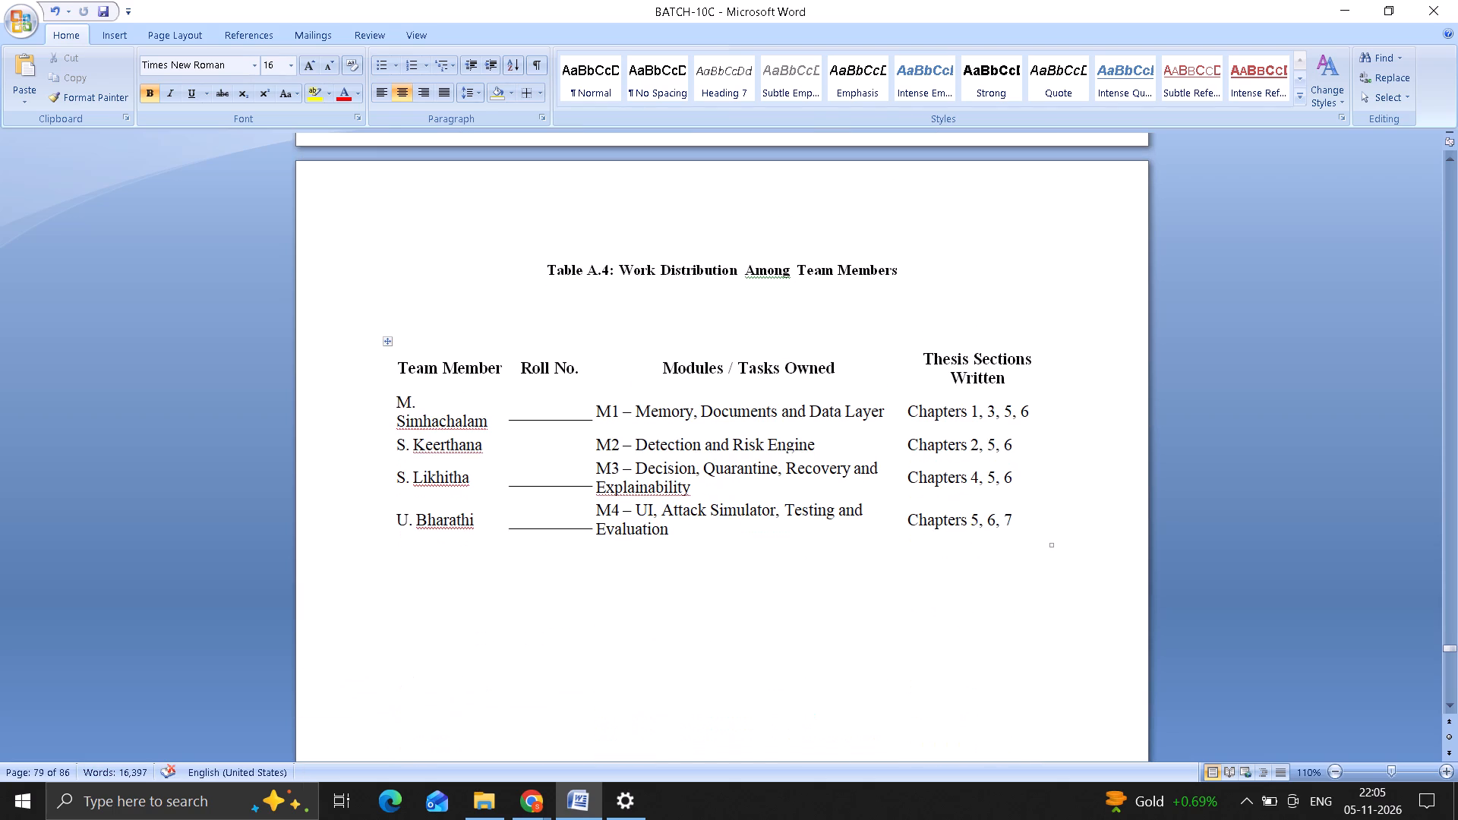
left_click(387, 364)
left_click(389, 354)
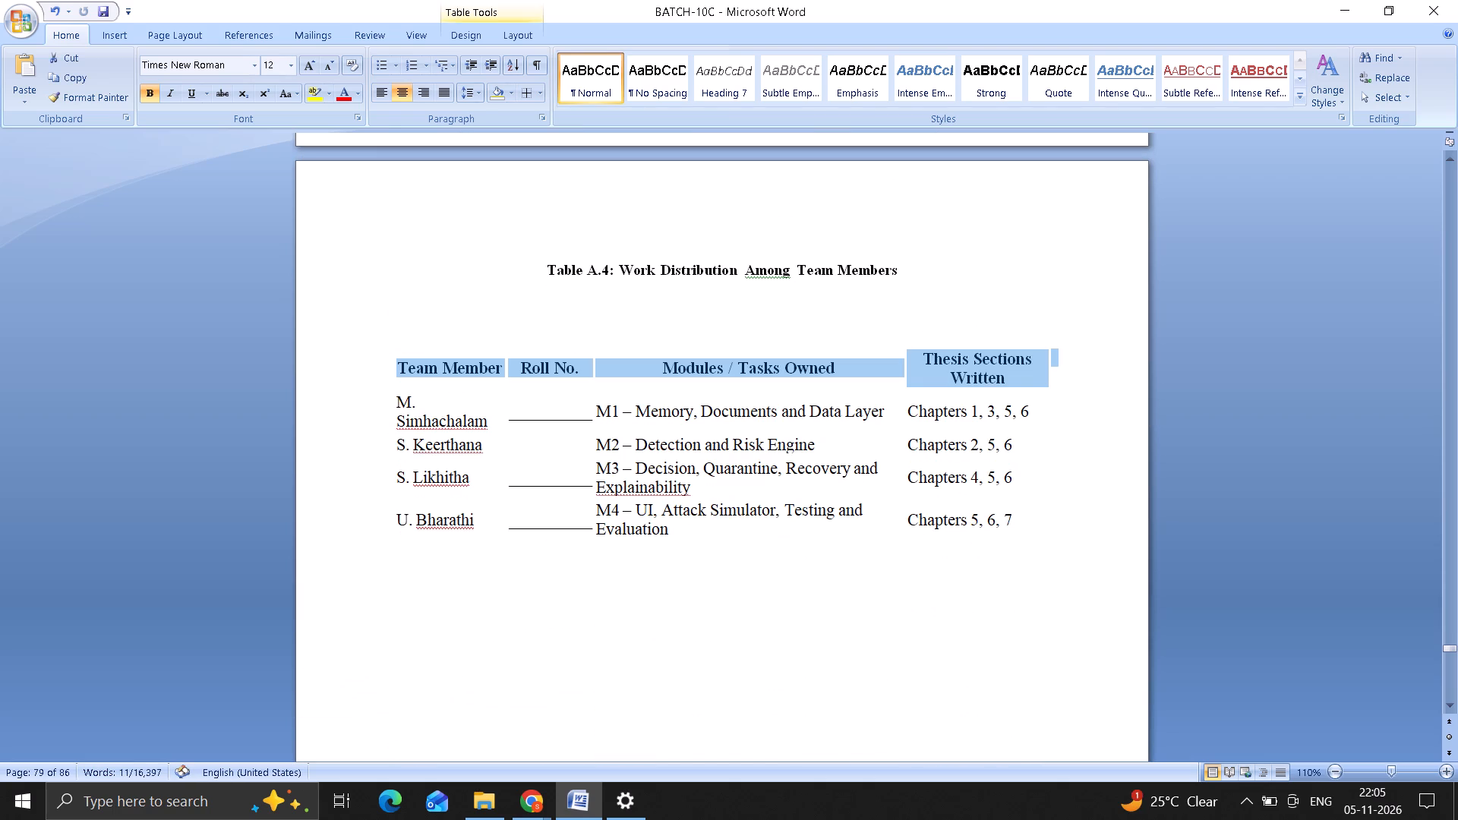
left_click(389, 354)
left_click(392, 446)
left_click(388, 340)
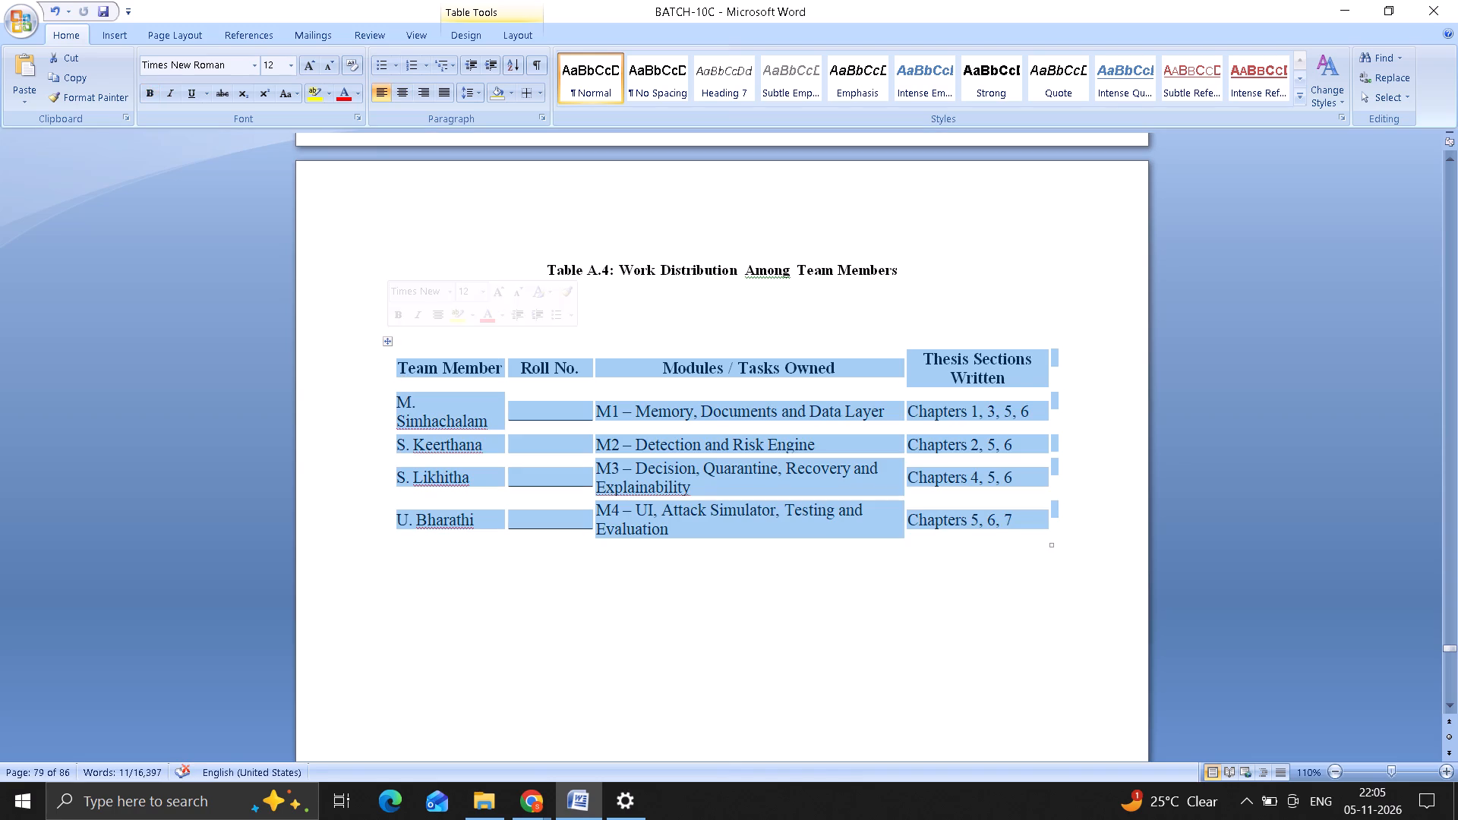
left_click(538, 95)
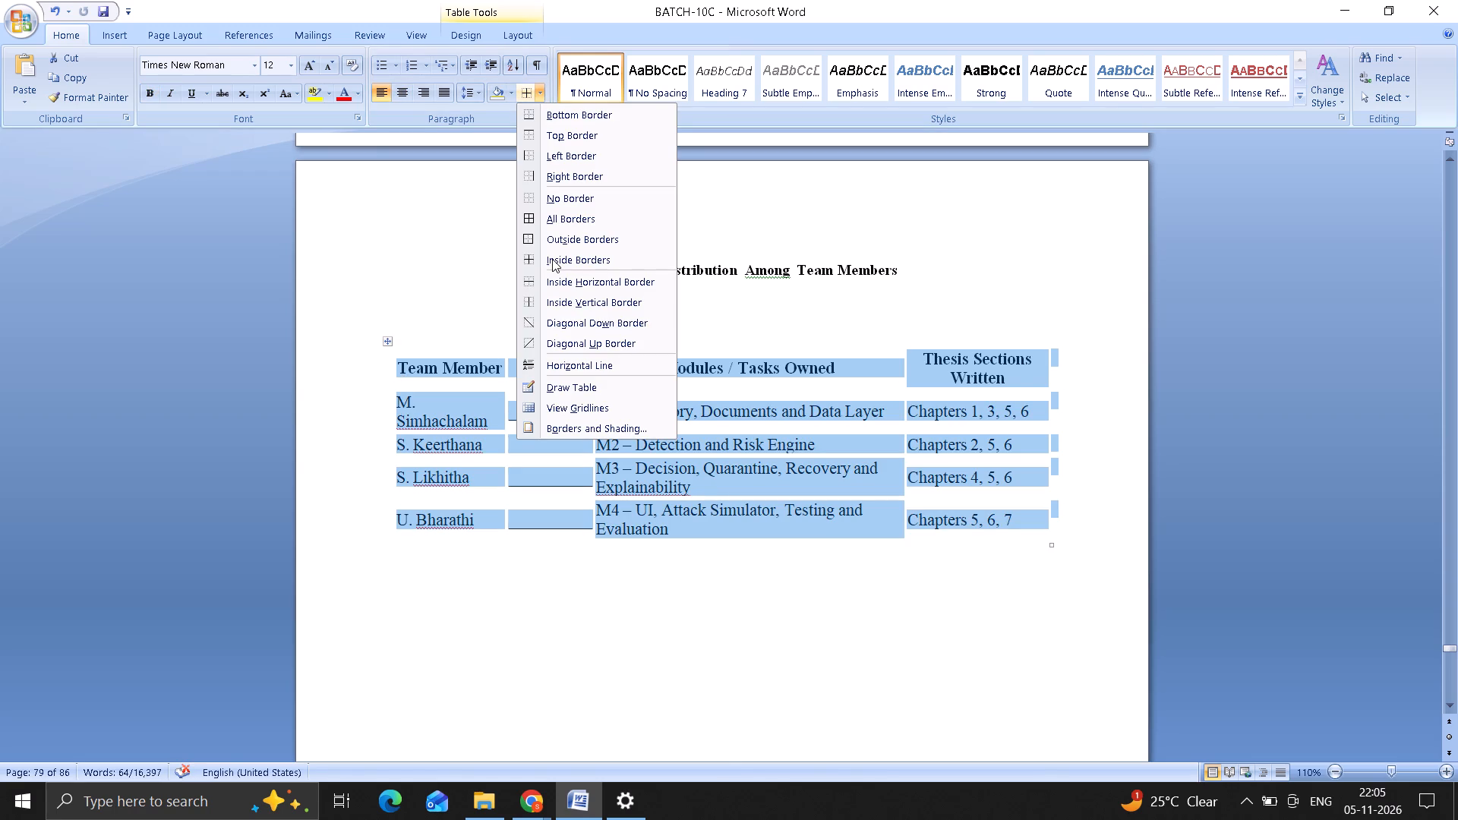
left_click(546, 219)
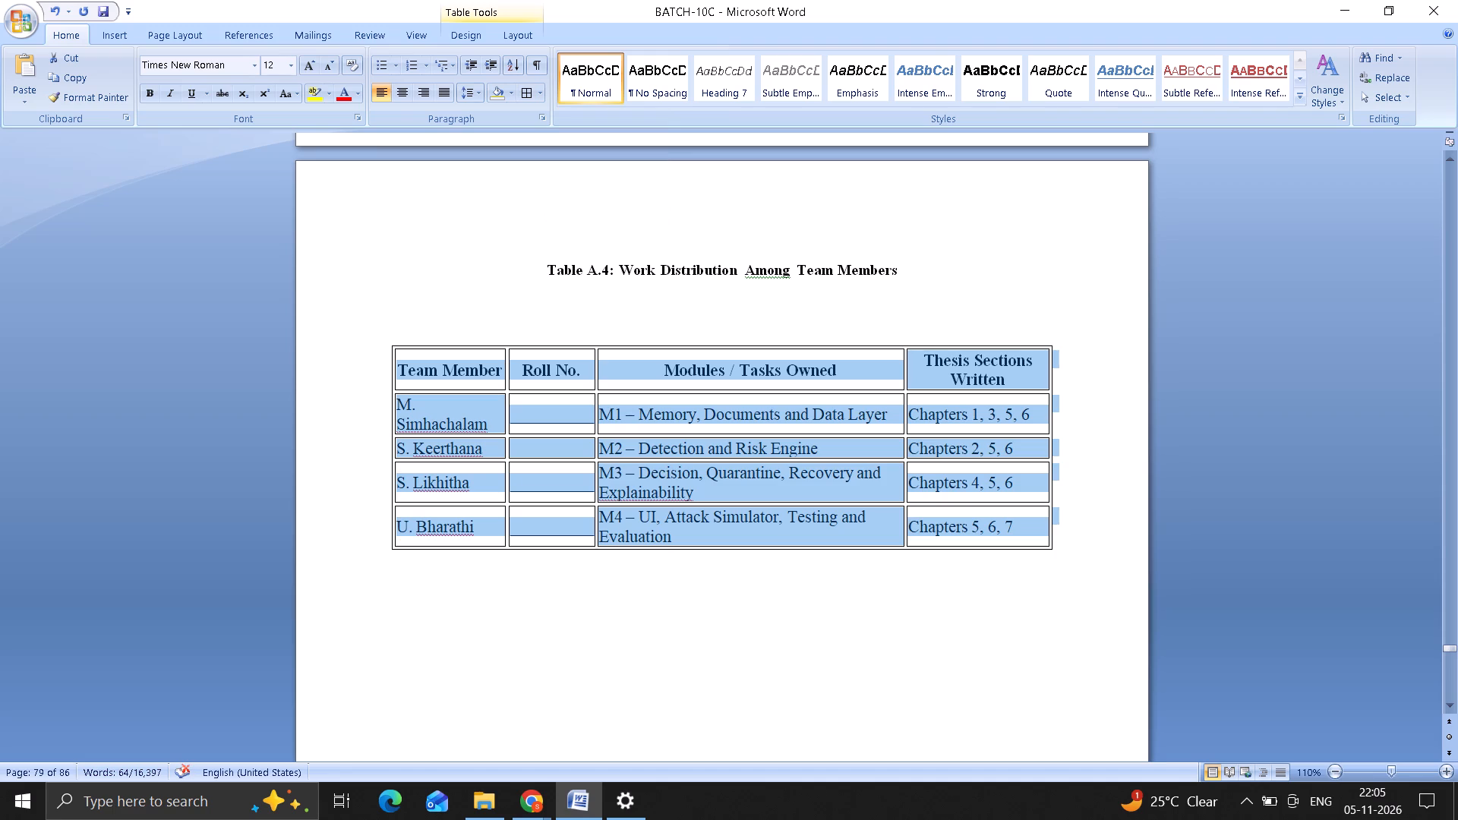
left_click(464, 42)
left_click(320, 70)
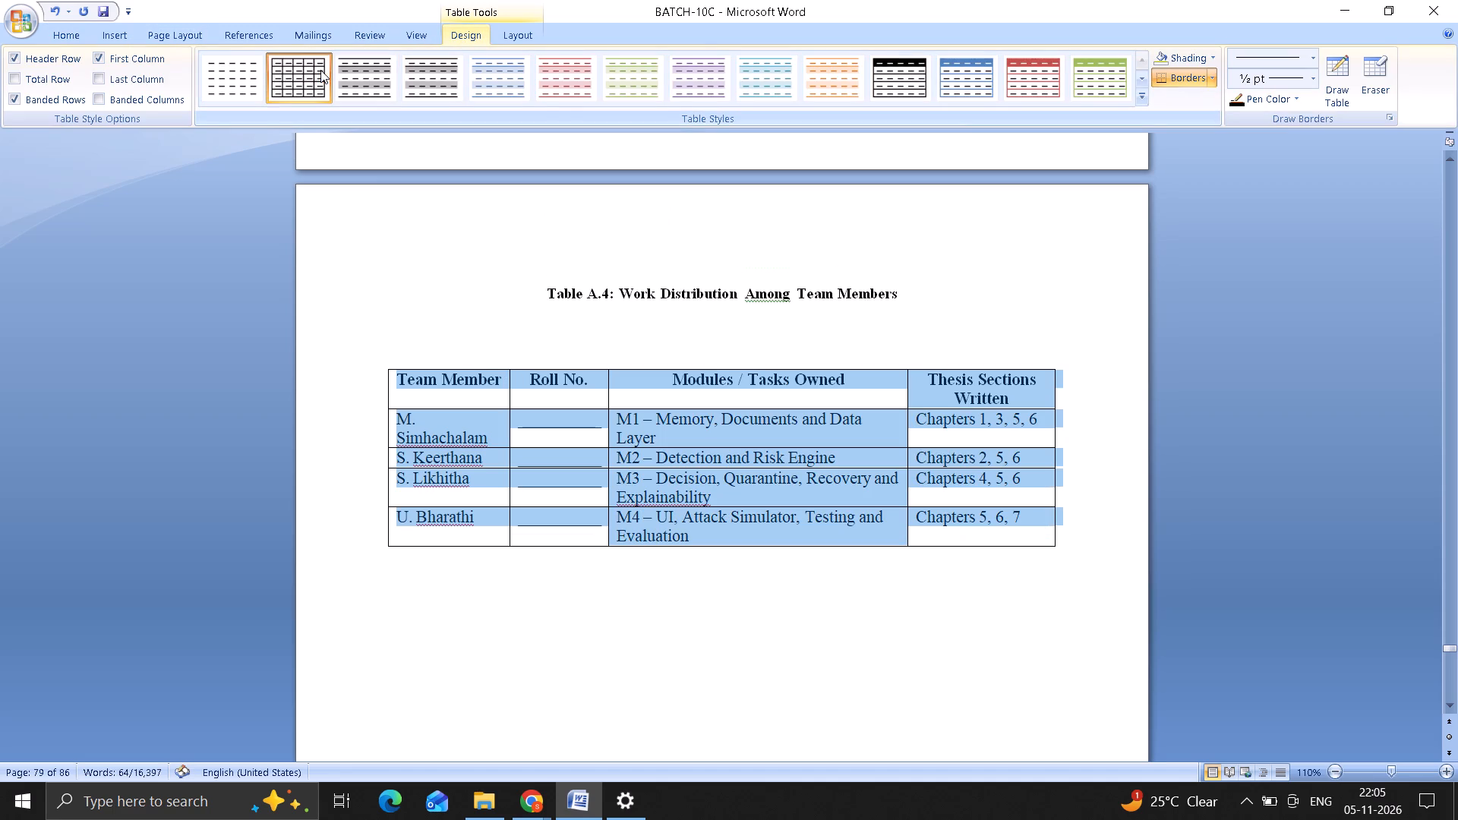
left_click(593, 600)
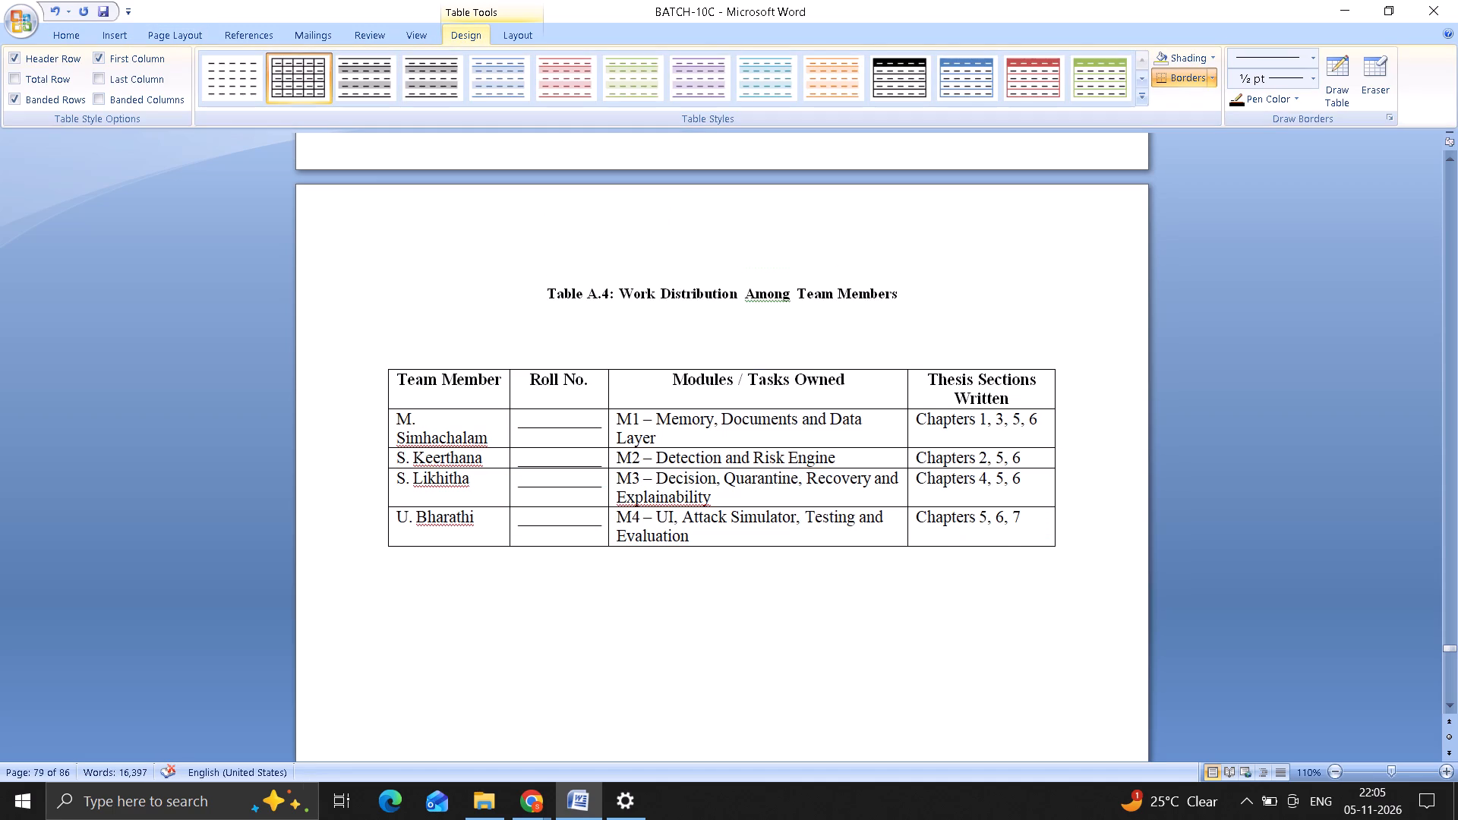
Review the report's pages from Appendices D, E and F back through the earlier discussion paragraphs and challenges table.
scroll(593, 600, "down", 20)
scroll(593, 600, "down", 20)
scroll(593, 600, "down", 20)
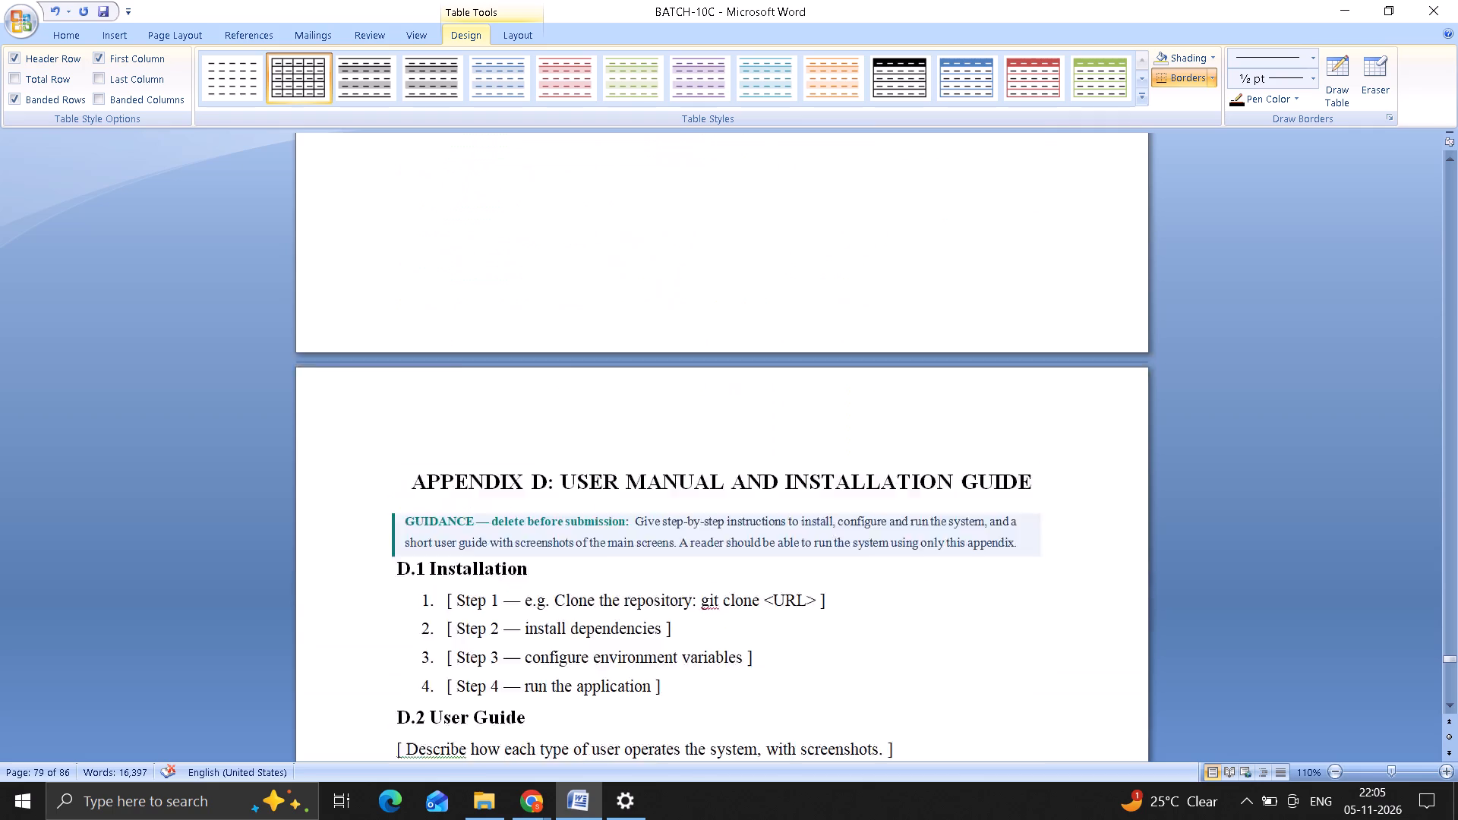
scroll(593, 600, "down", 20)
scroll(593, 600, "down", 20)
scroll(593, 600, "down", 5)
scroll(593, 600, "up", 19)
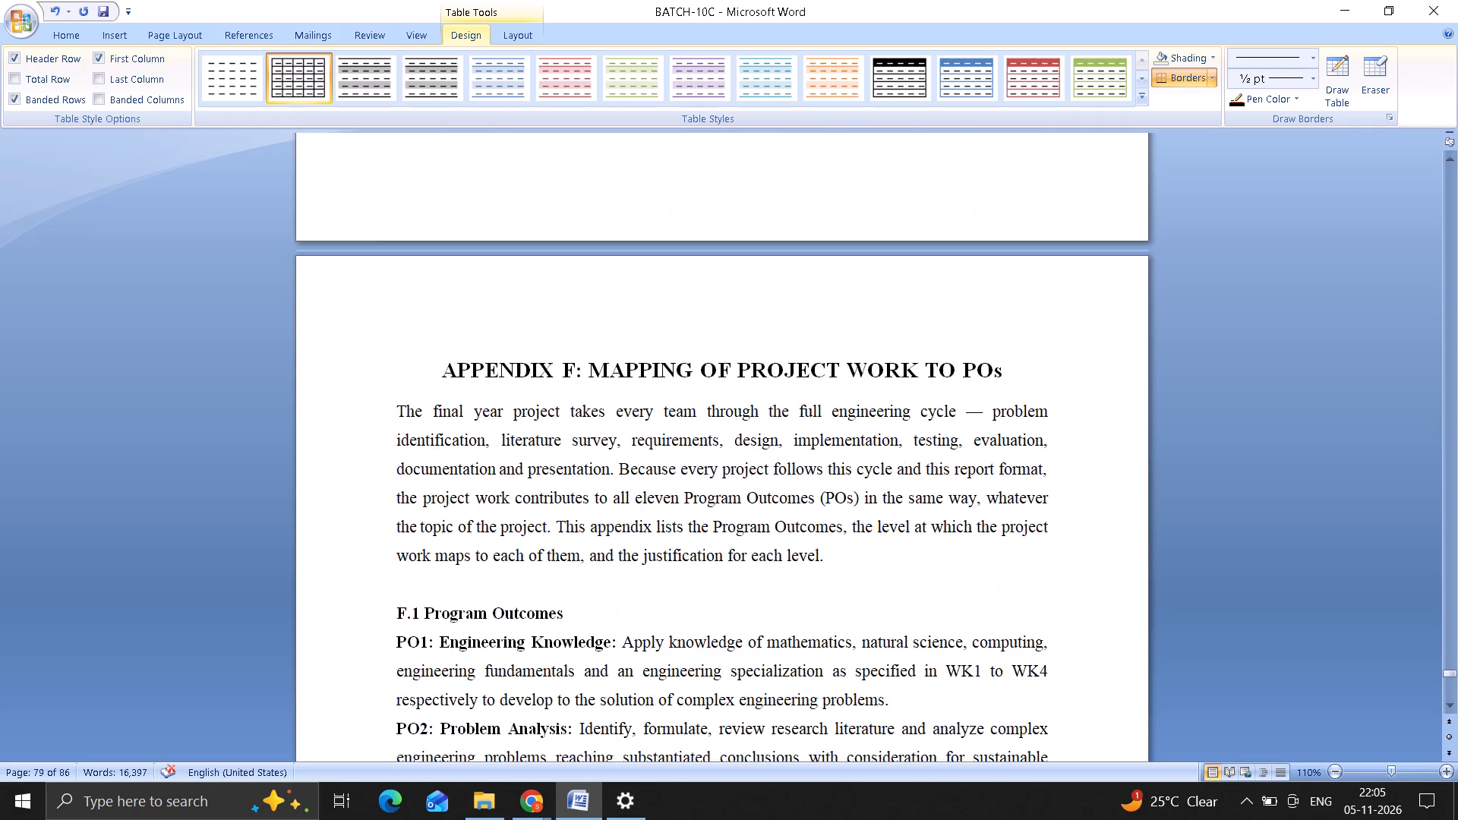
scroll(593, 600, "up", 20)
scroll(593, 600, "up", 5)
scroll(593, 600, "down", 1)
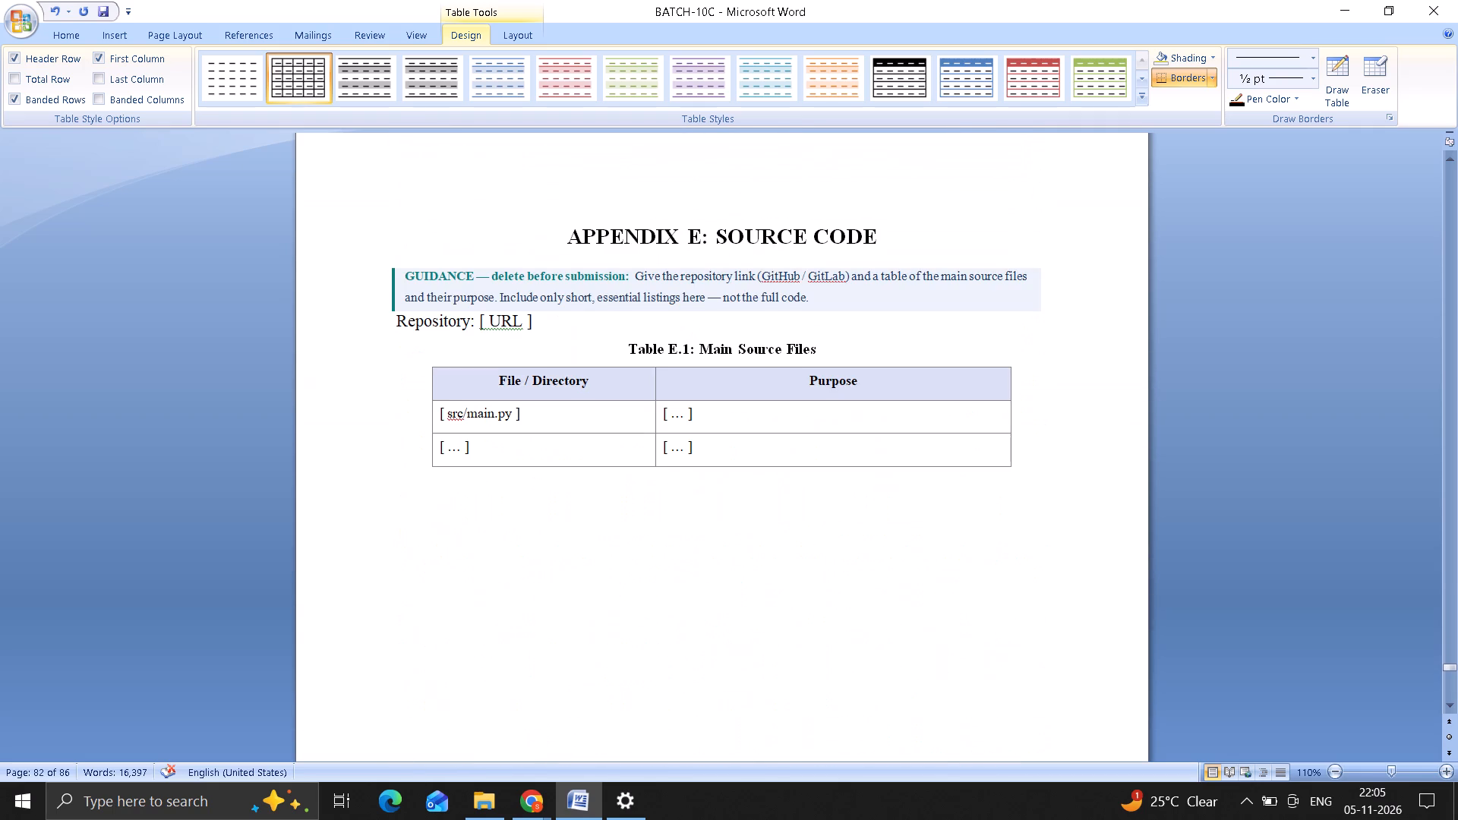
scroll(593, 600, "up", 20)
scroll(593, 600, "up", 20)
scroll(593, 600, "up", 20)
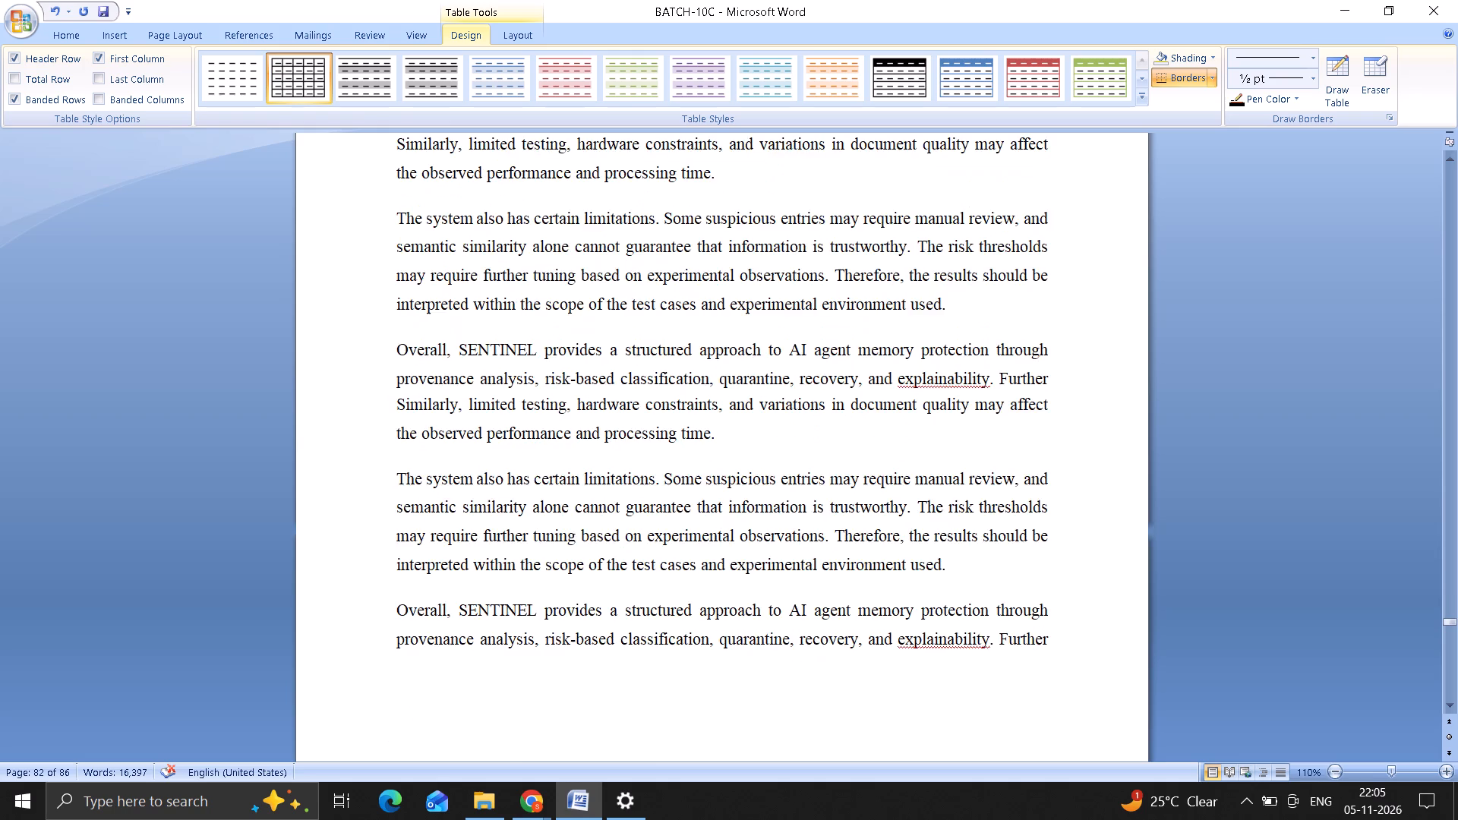
scroll(593, 600, "up", 20)
scroll(593, 600, "up", 20)
scroll(593, 600, "up", 20)
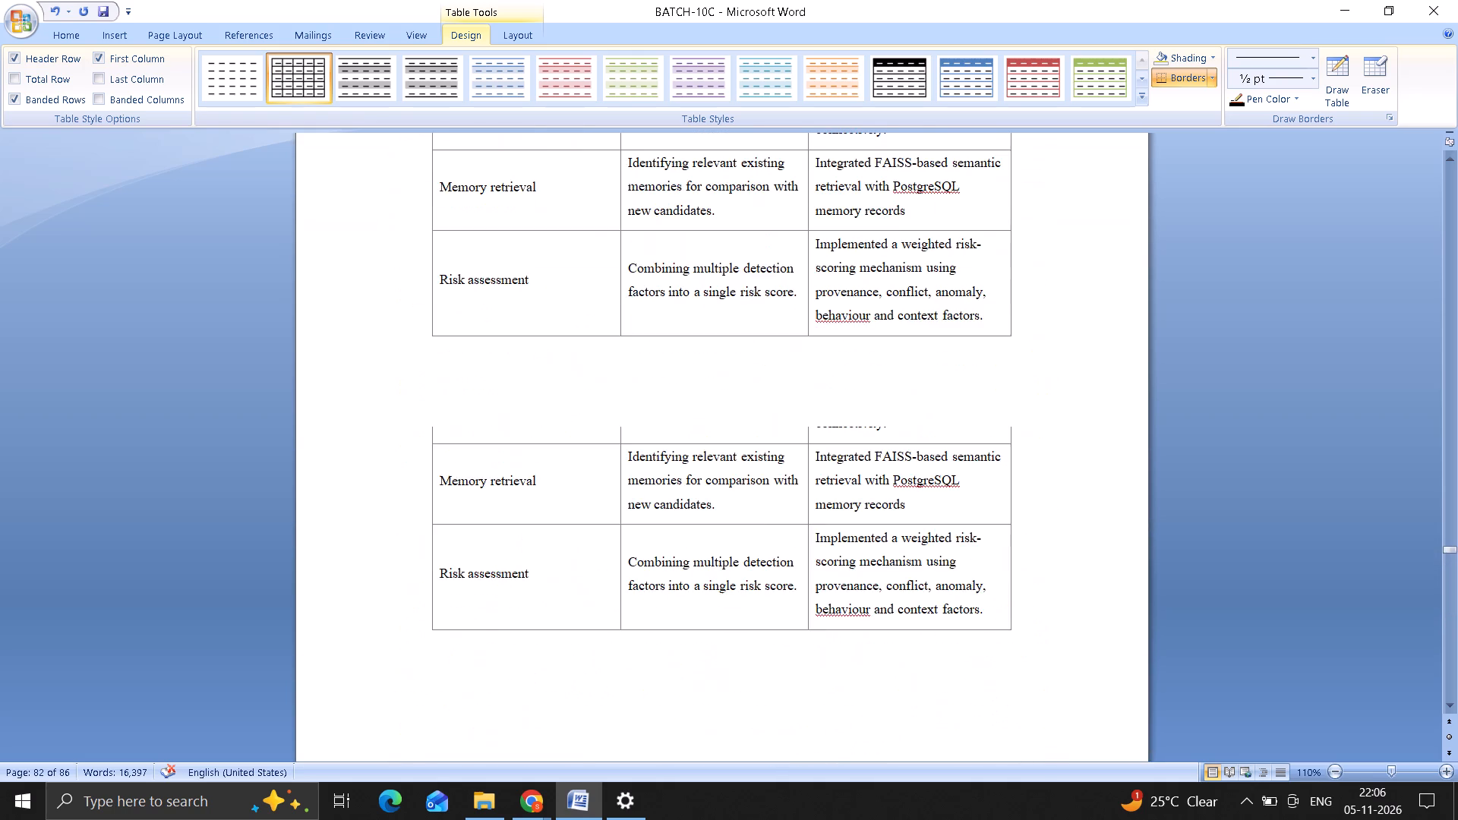
scroll(593, 600, "up", 20)
scroll(593, 600, "up", 20)
scroll(593, 600, "up", 20)
Save the BATCH-10C report under its existing name.
key("ctrl+s")
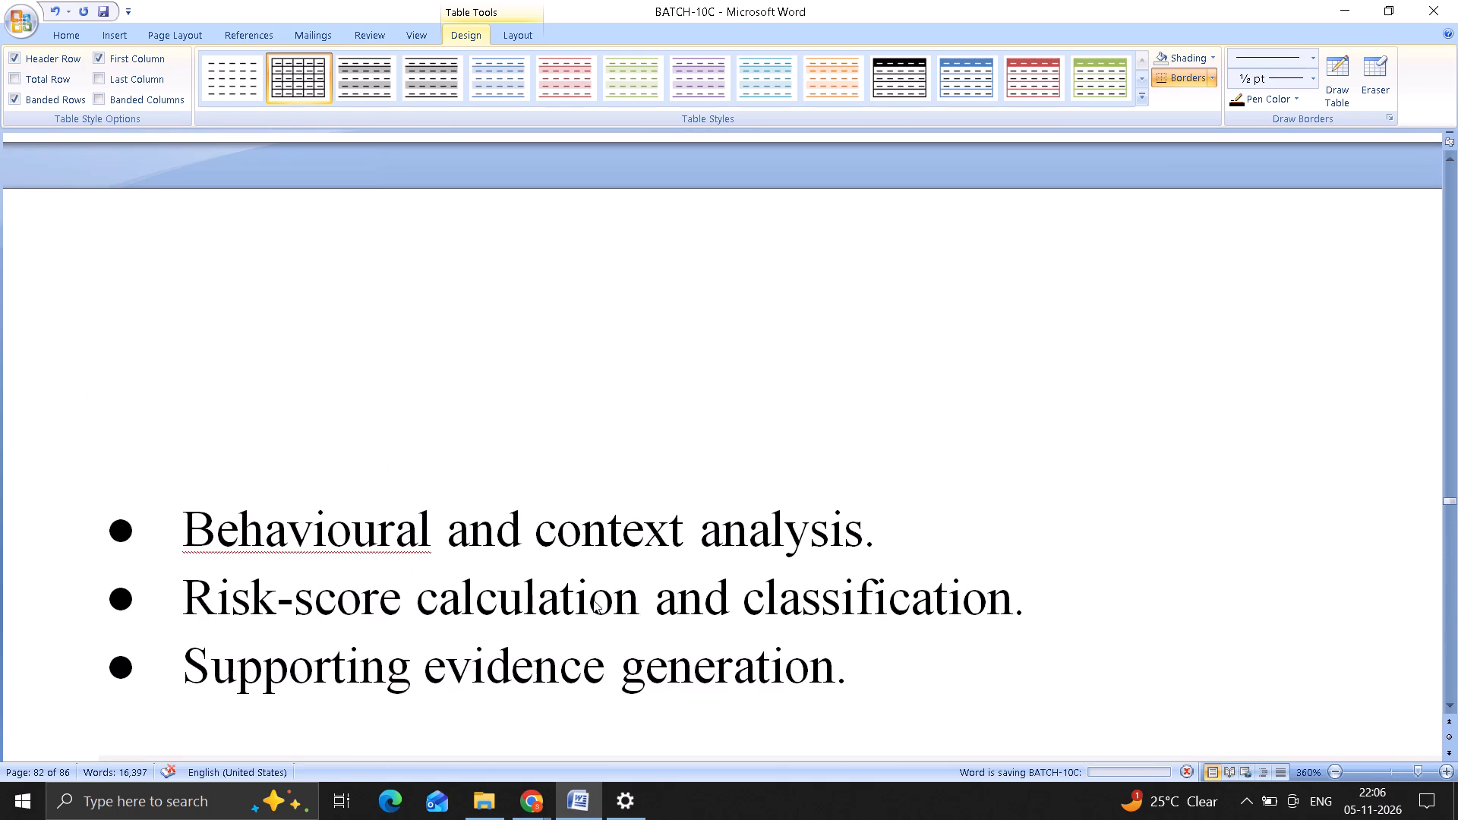
scroll(593, 600, "down", 13, "ctrl")
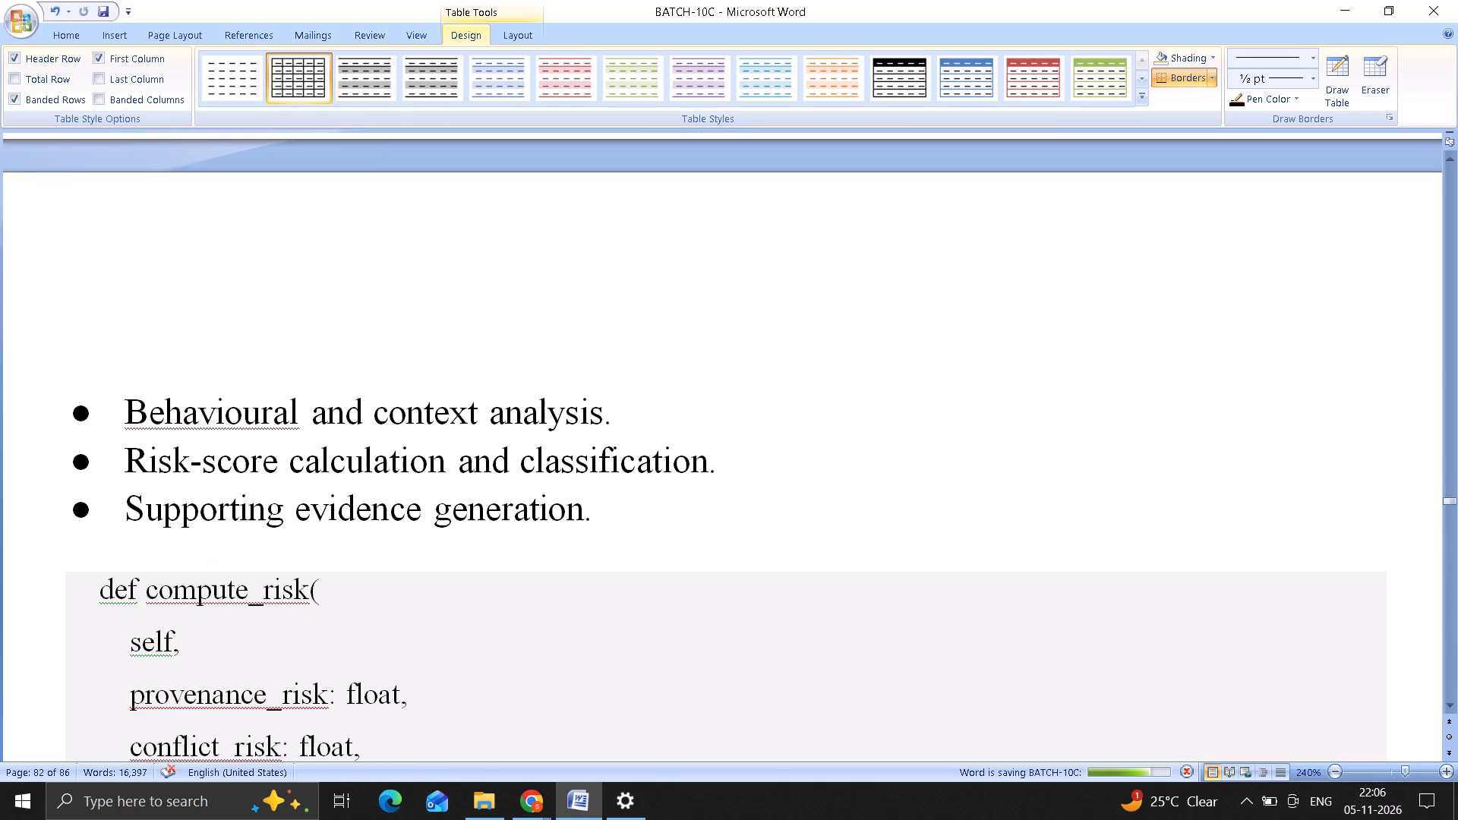
left_click(554, 538)
scroll(554, 538, "up", 20)
scroll(554, 538, "up", 20)
scroll(554, 538, "up", 20)
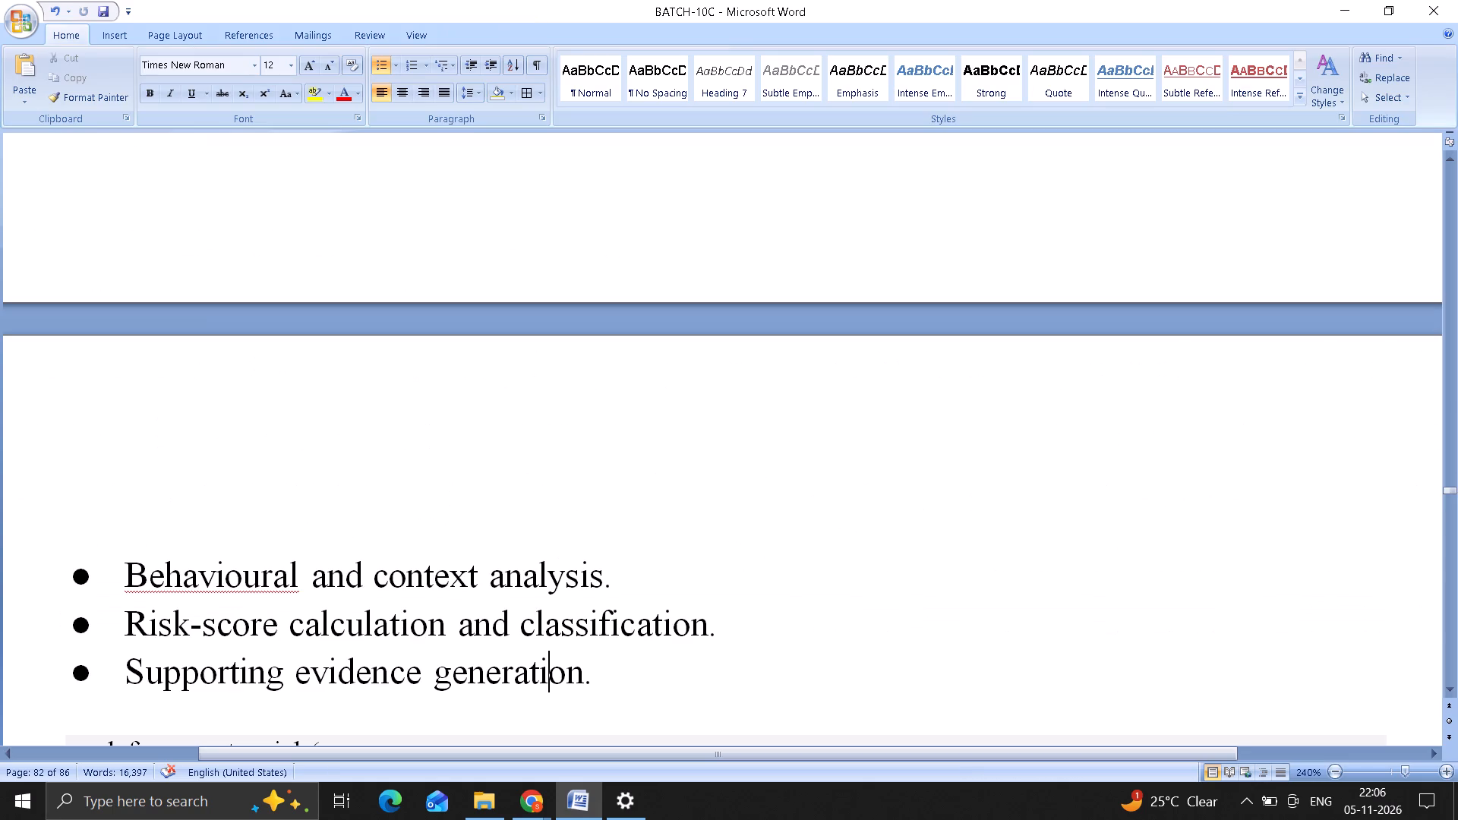
Save the report through Save As in the Downloads folder as BATCH-10C, in Word Document format.
left_click(18, 24)
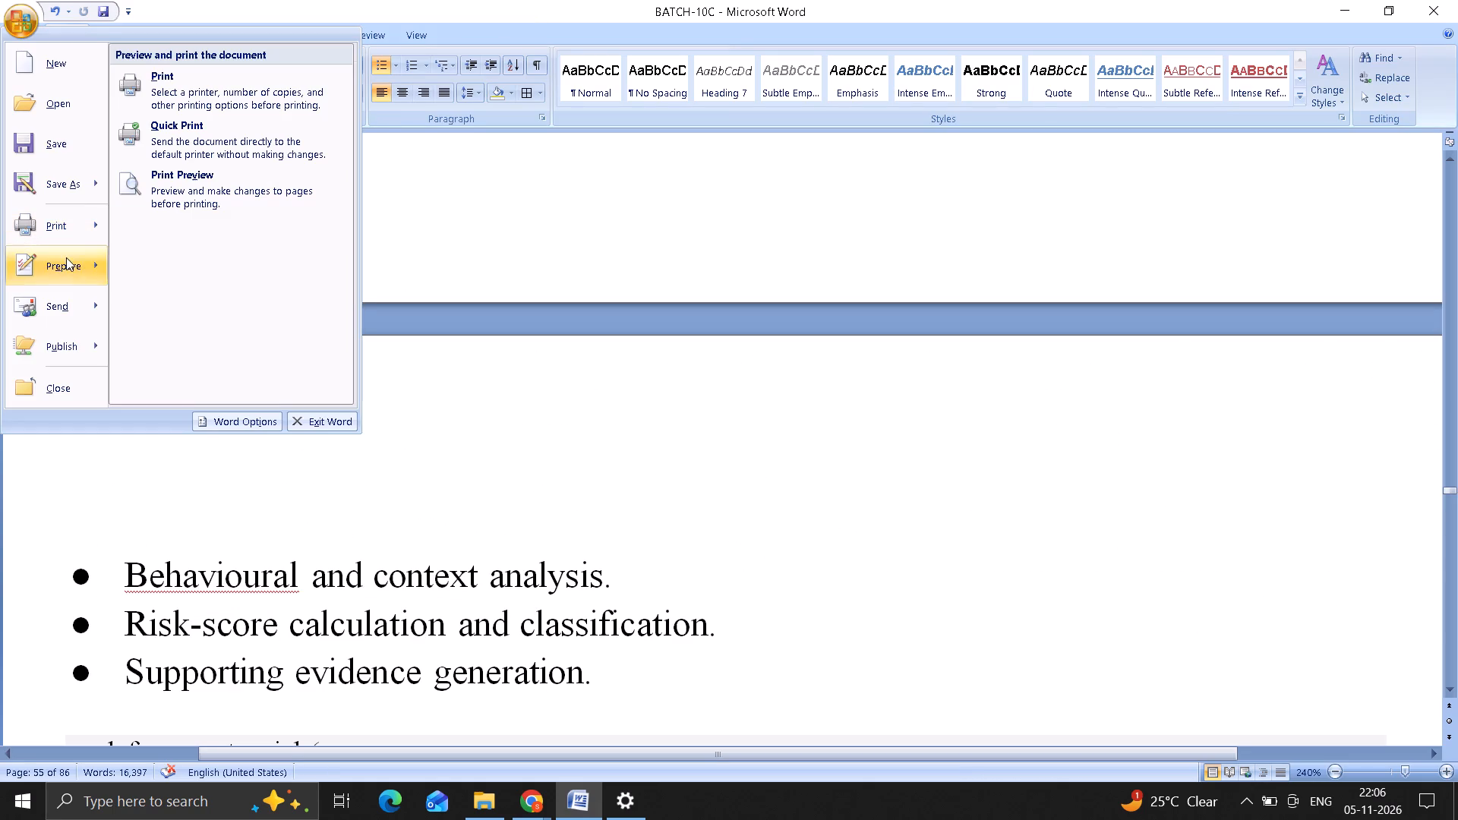
left_click(56, 179)
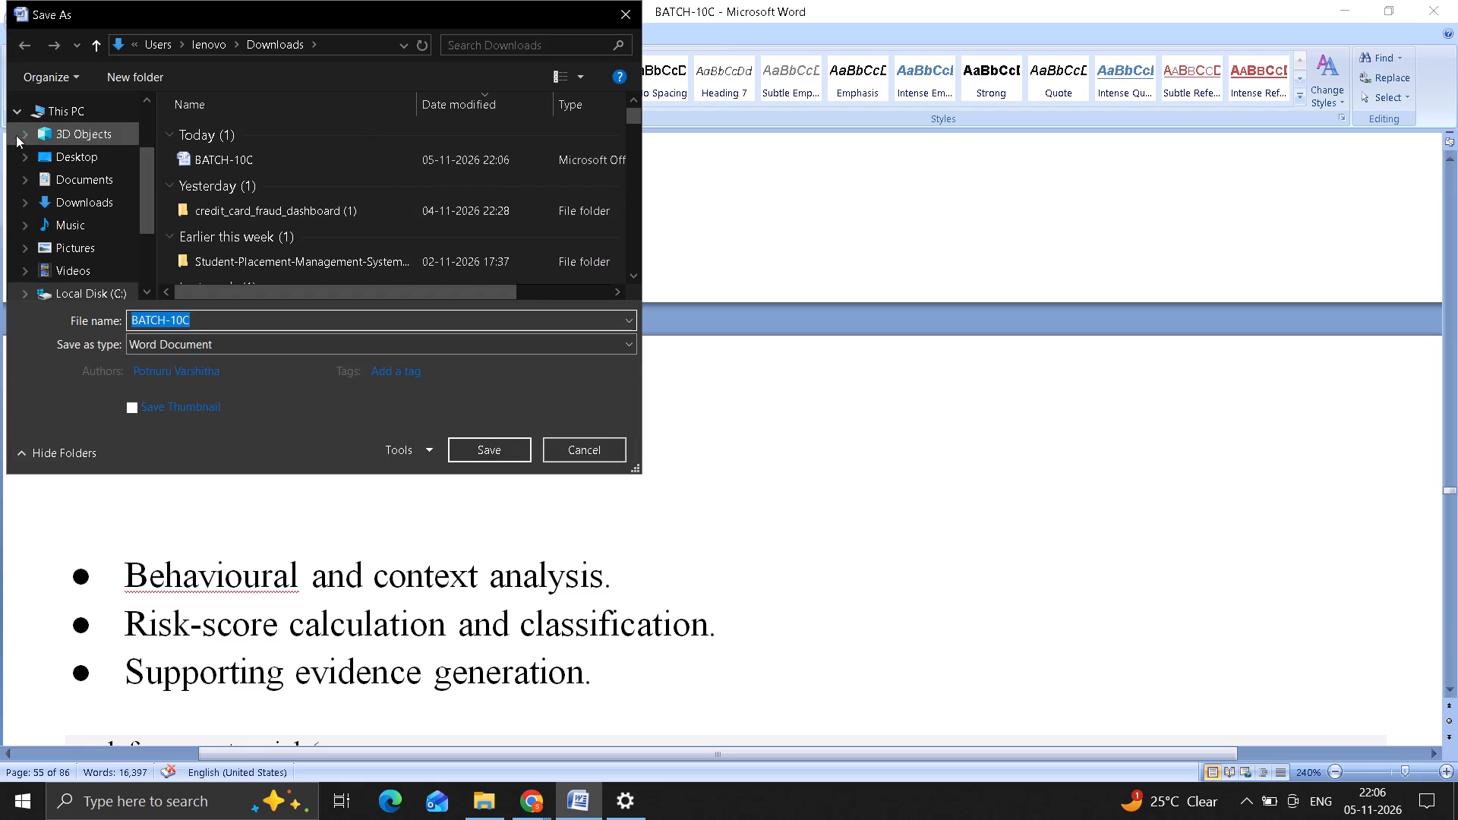
double_click(59, 194)
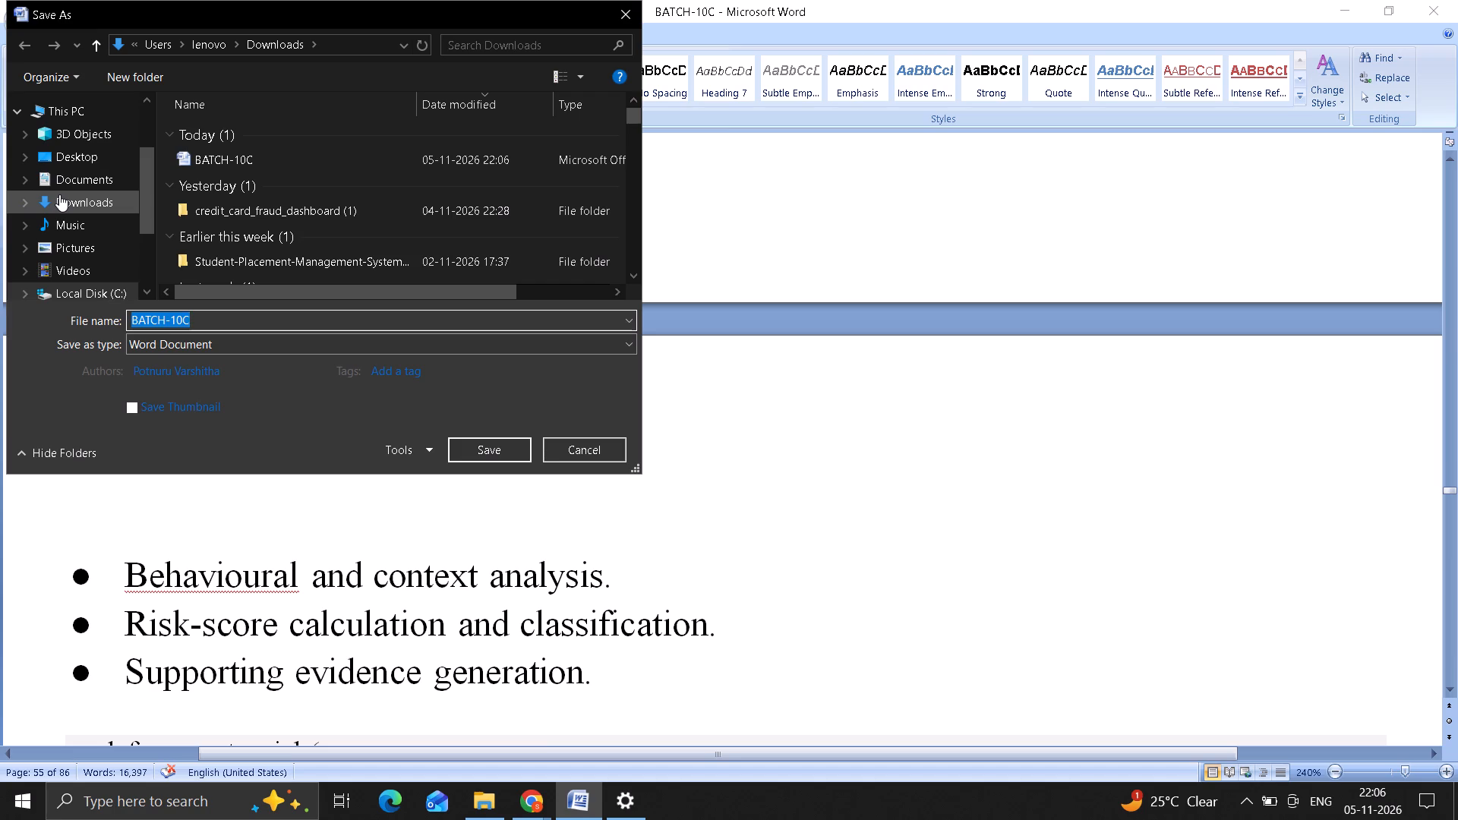
left_click(500, 449)
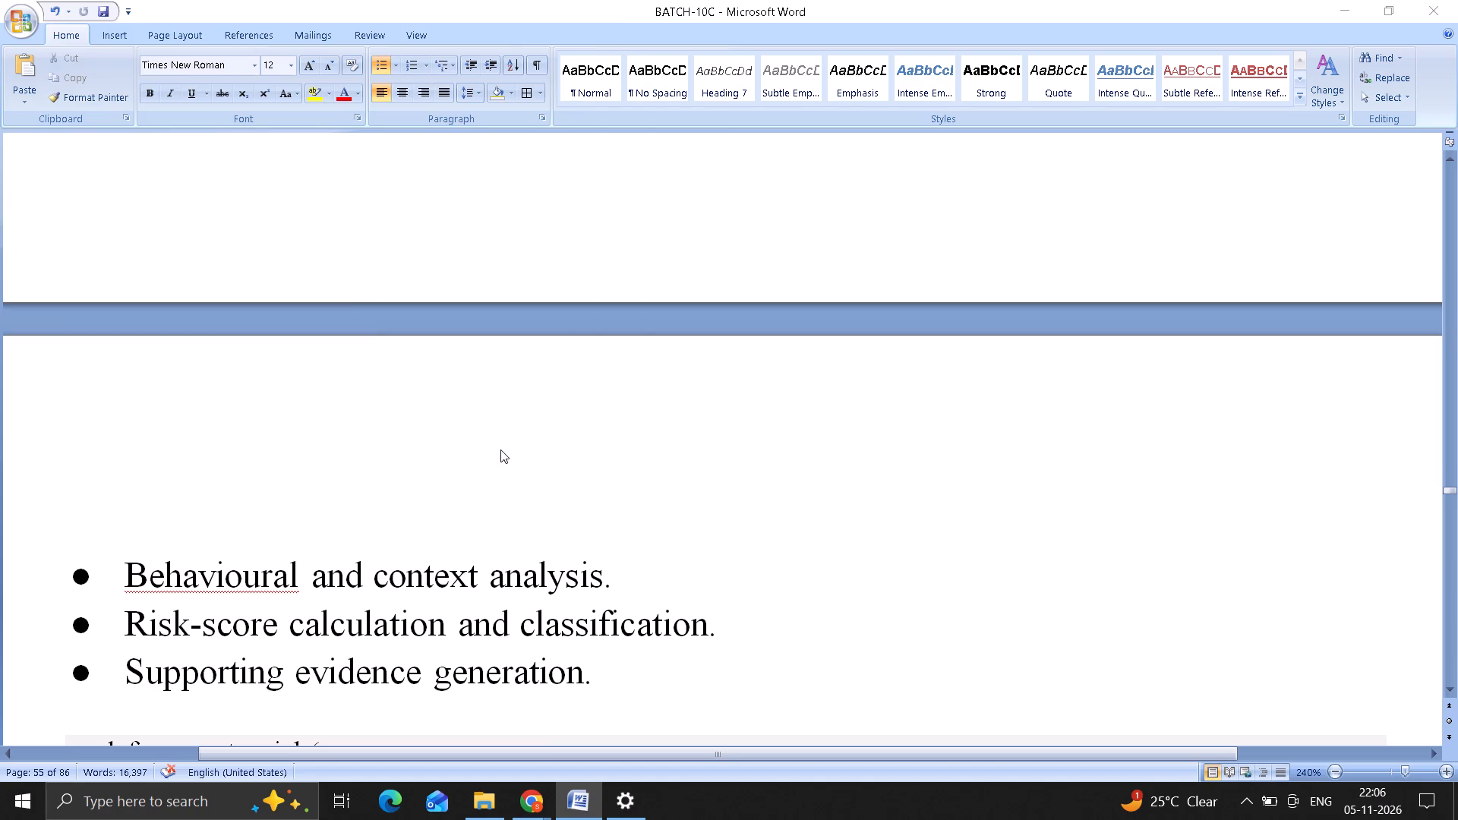
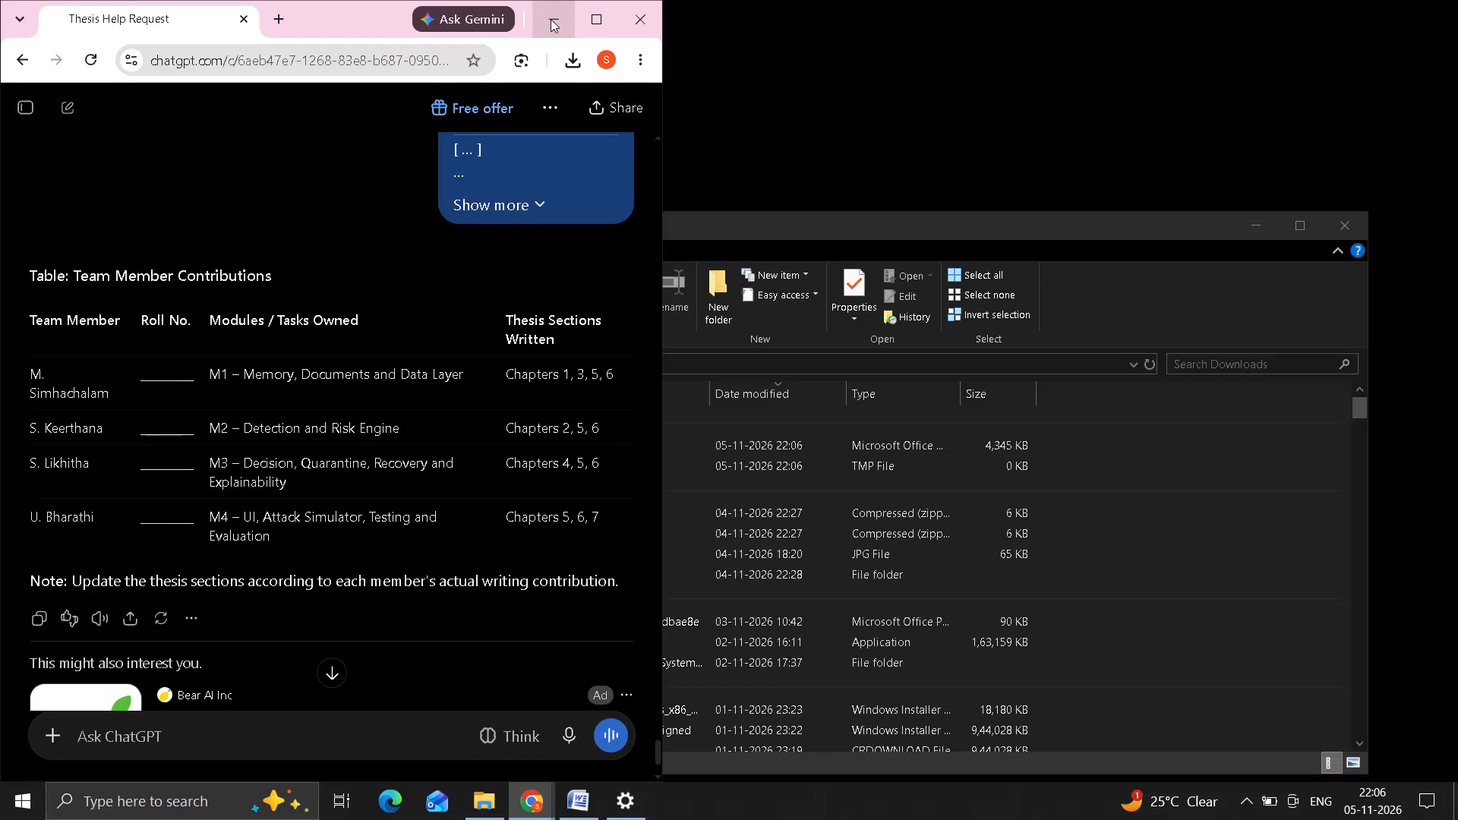
left_click(551, 19)
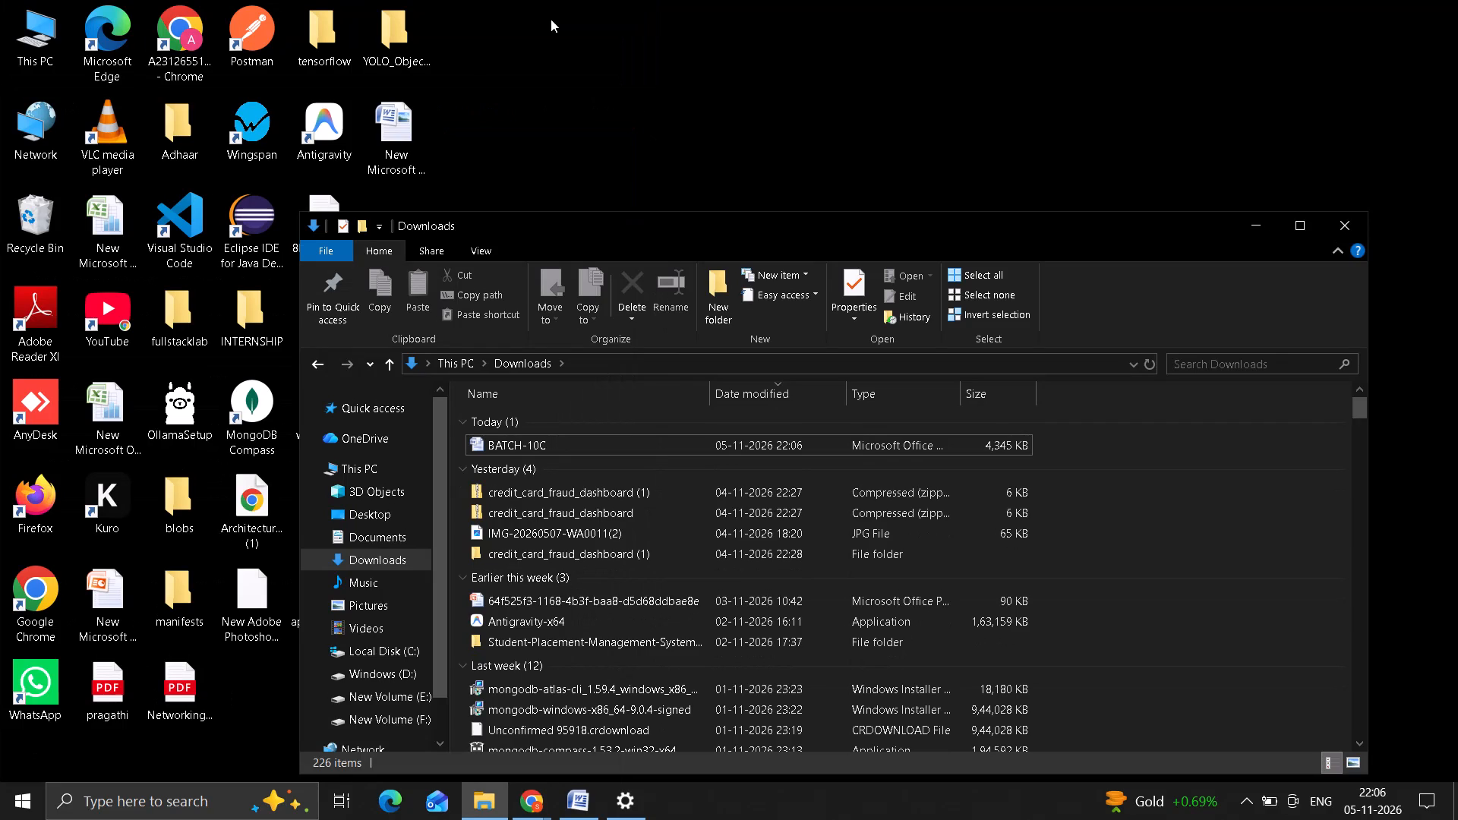
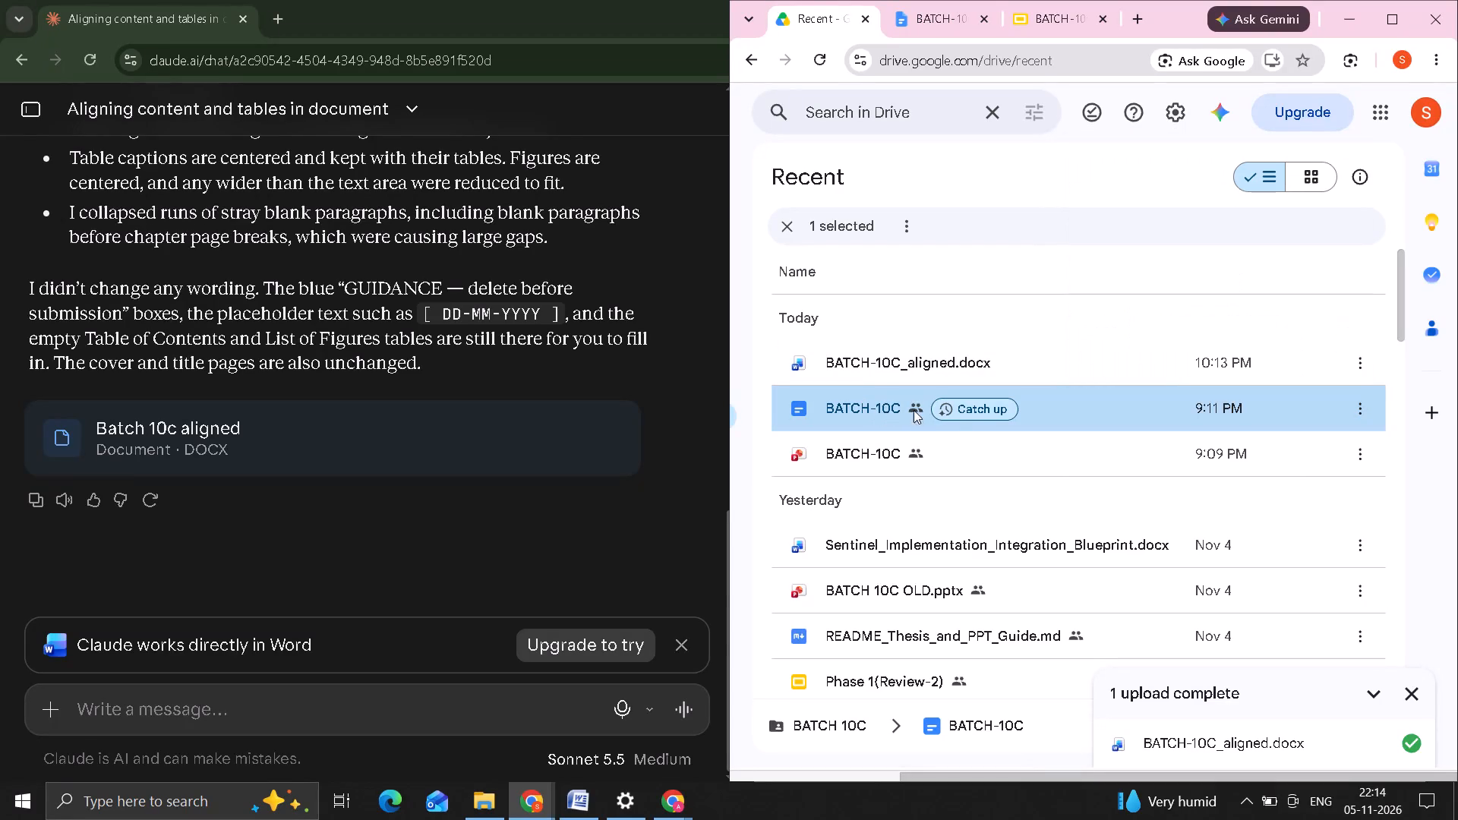
Open the uploaded BATCH-10C_aligned.docx from the Drive Recent list in Google Docs.
scroll(955, 412, "down", 1)
scroll(955, 412, "up", 1)
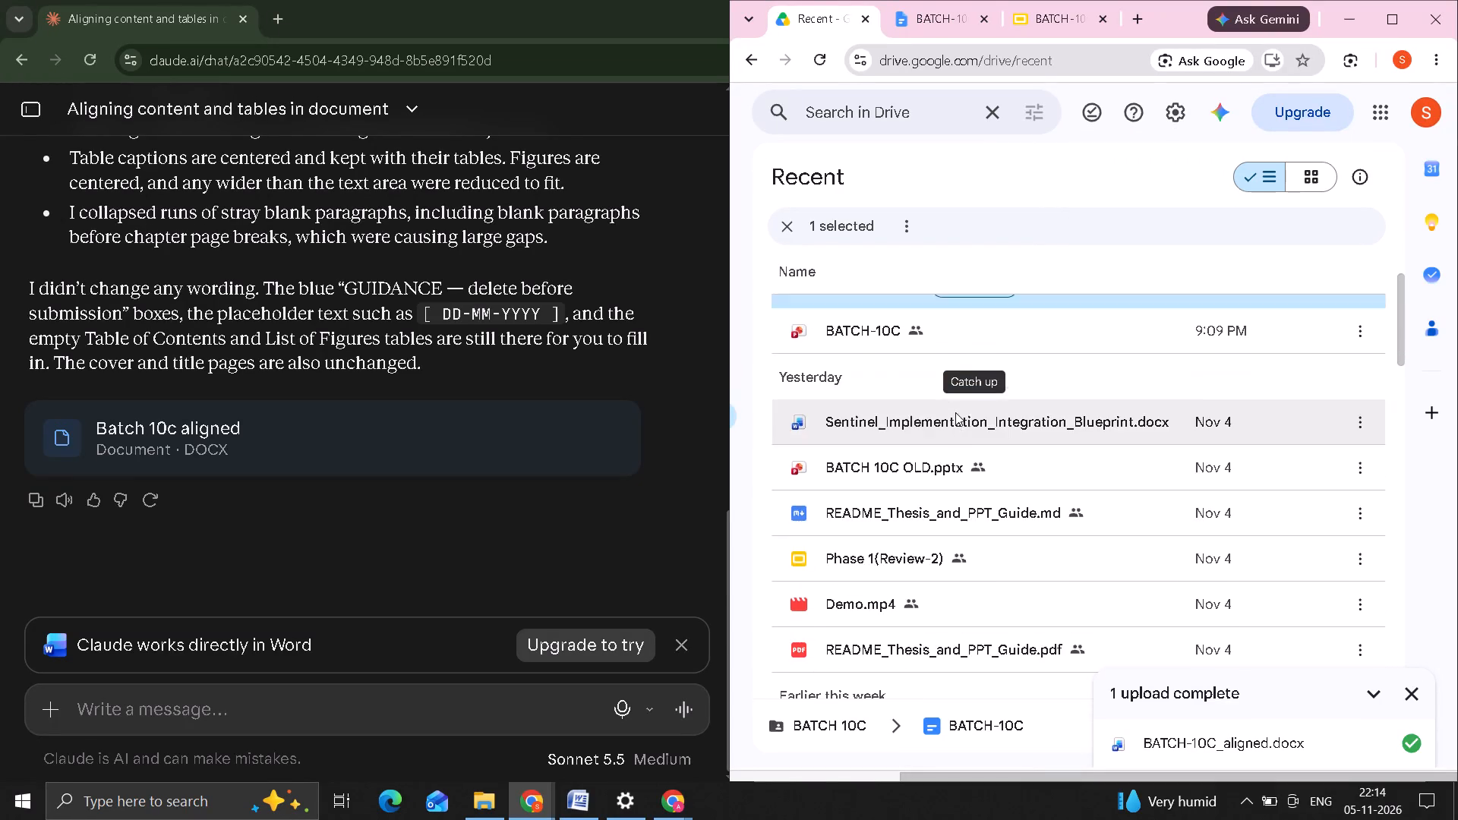
scroll(955, 412, "up", 1)
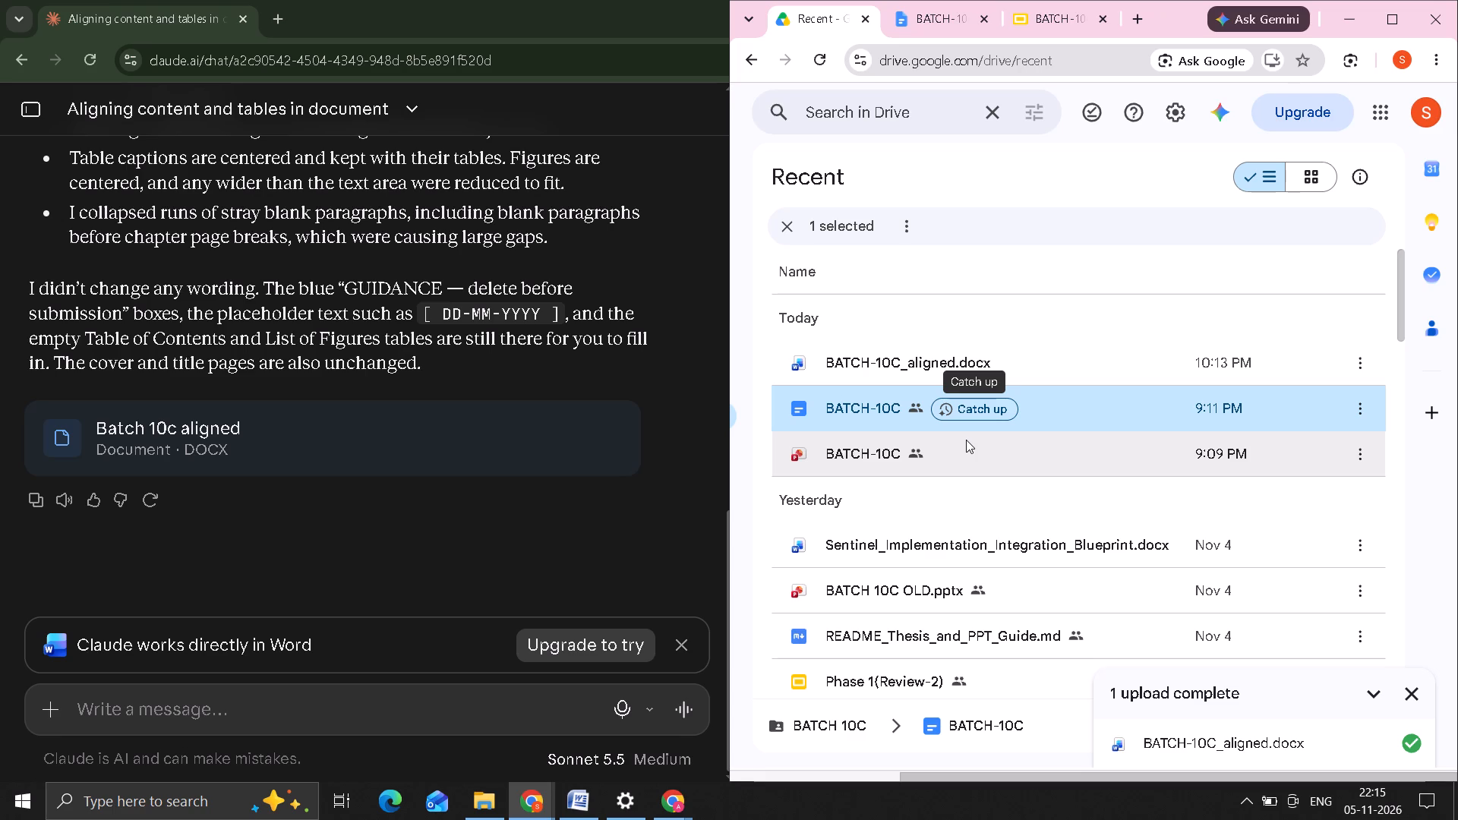
left_click(899, 370)
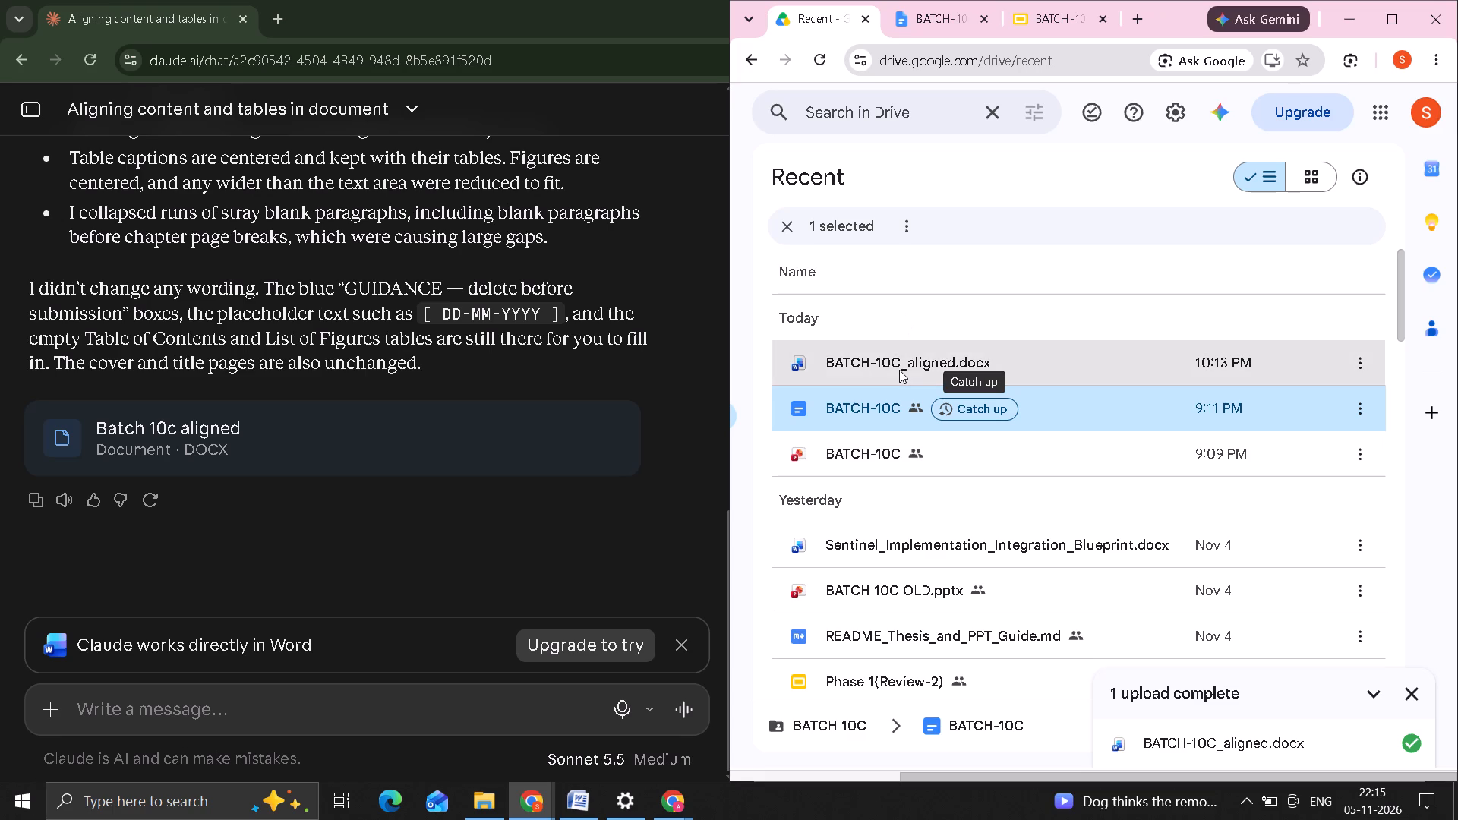
double_click(899, 370)
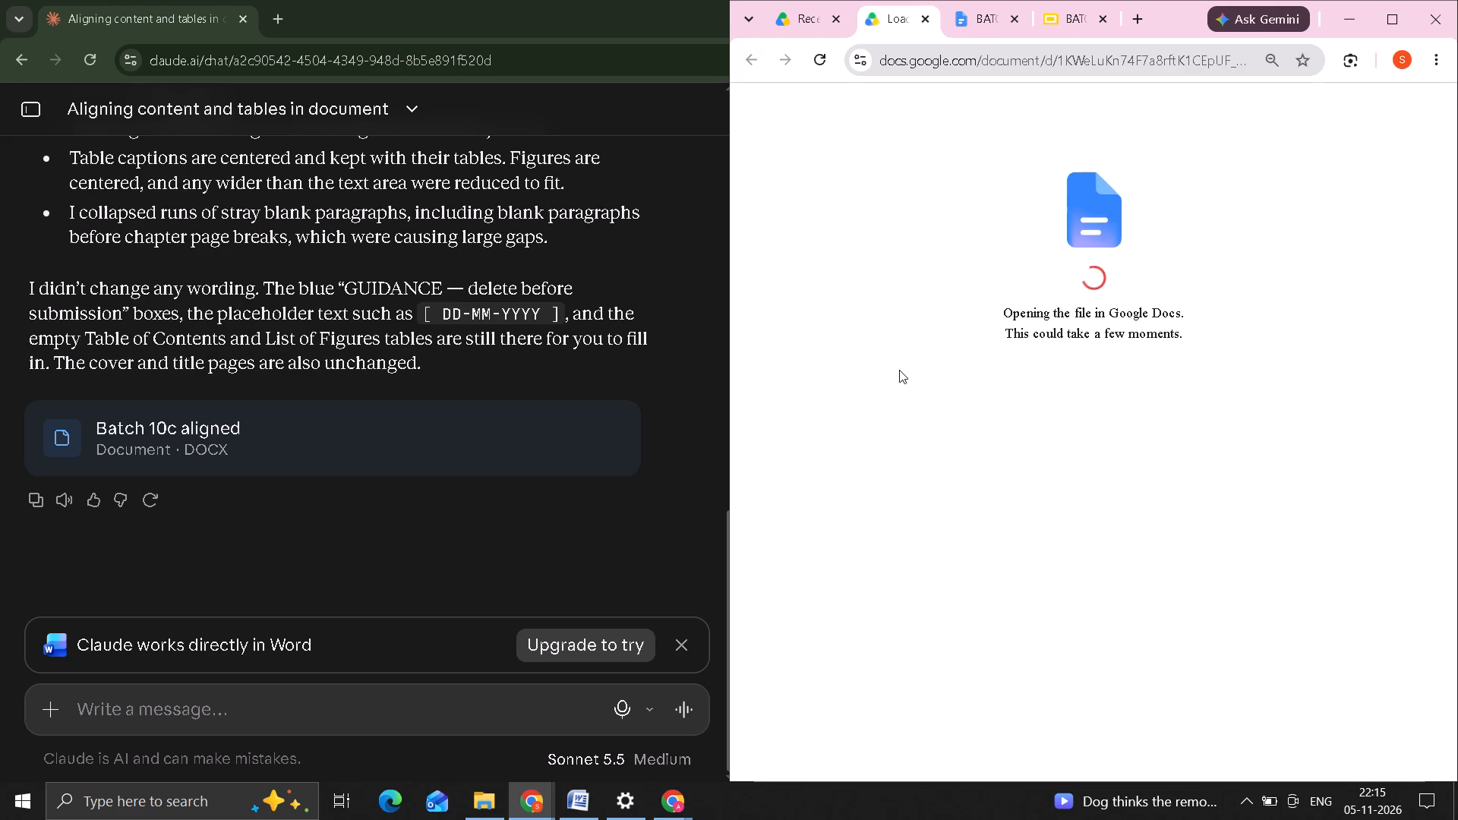
Review the layout of the cover, title and certificate pages in the BATCH-10C_aligned document.
scroll(899, 370, "down", 3)
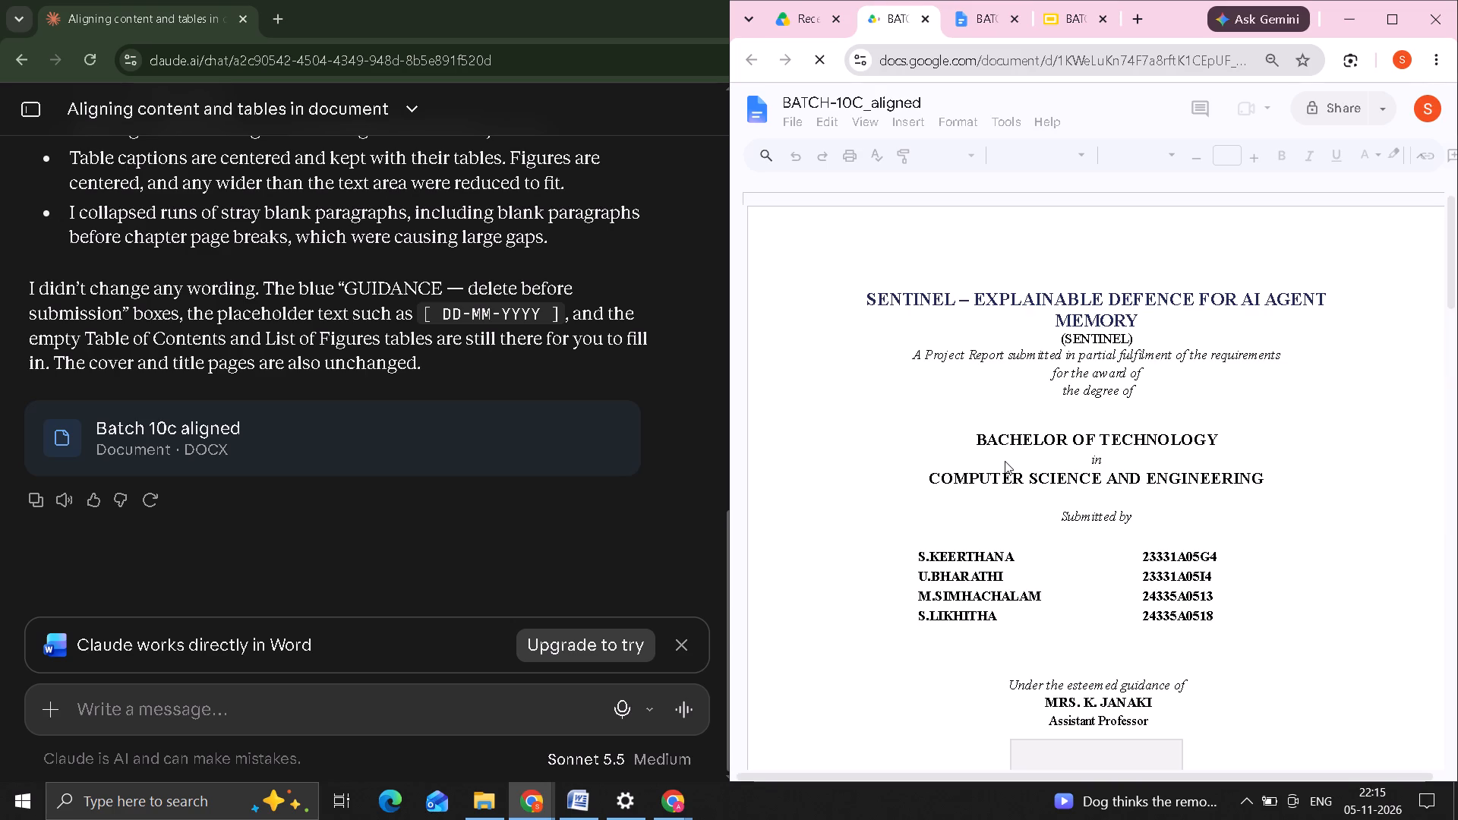
left_click(1006, 464)
scroll(1006, 464, "down", 9)
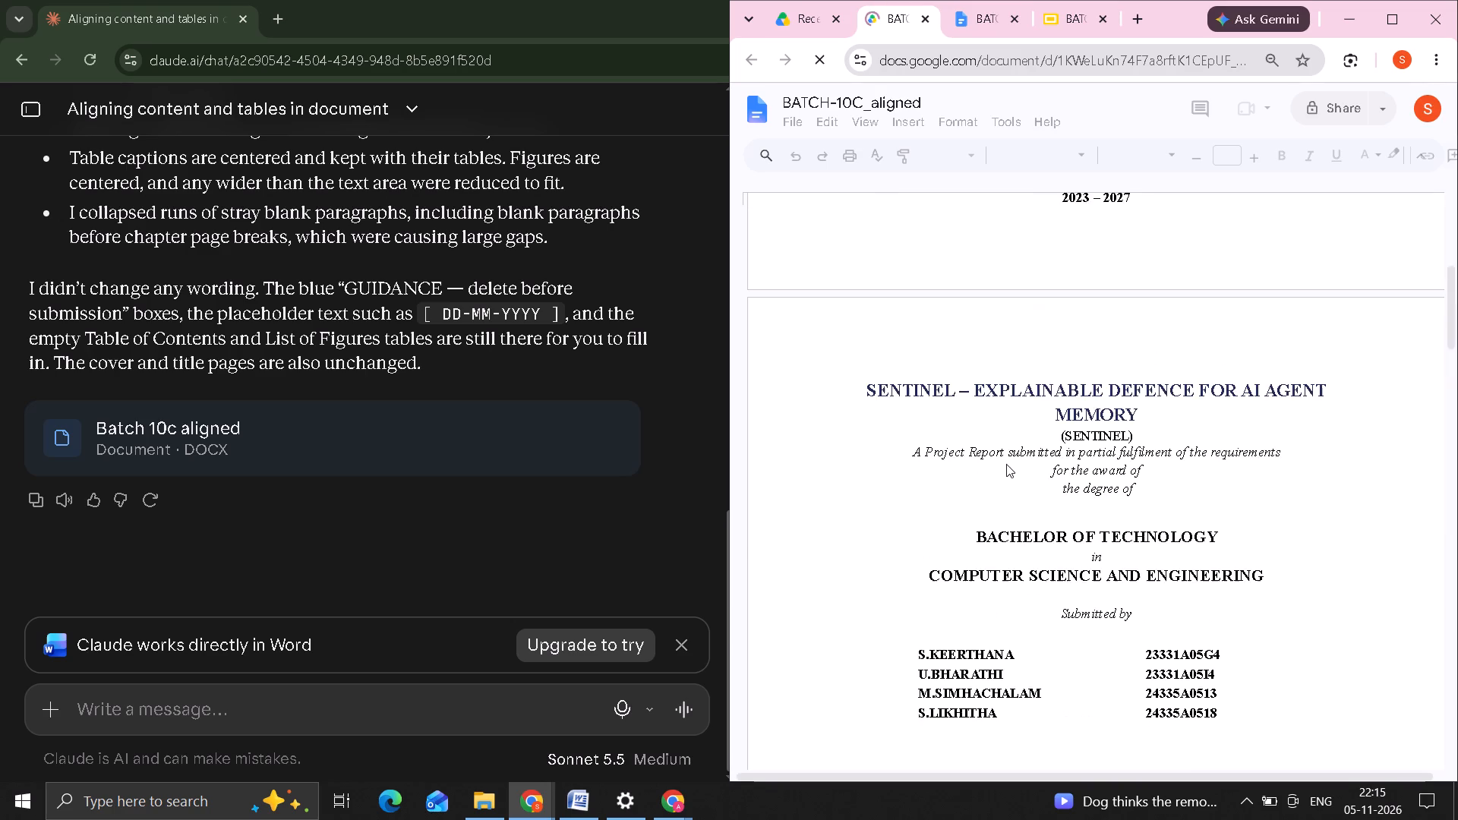
scroll(1006, 464, "up", 4)
scroll(1006, 464, "down", 3)
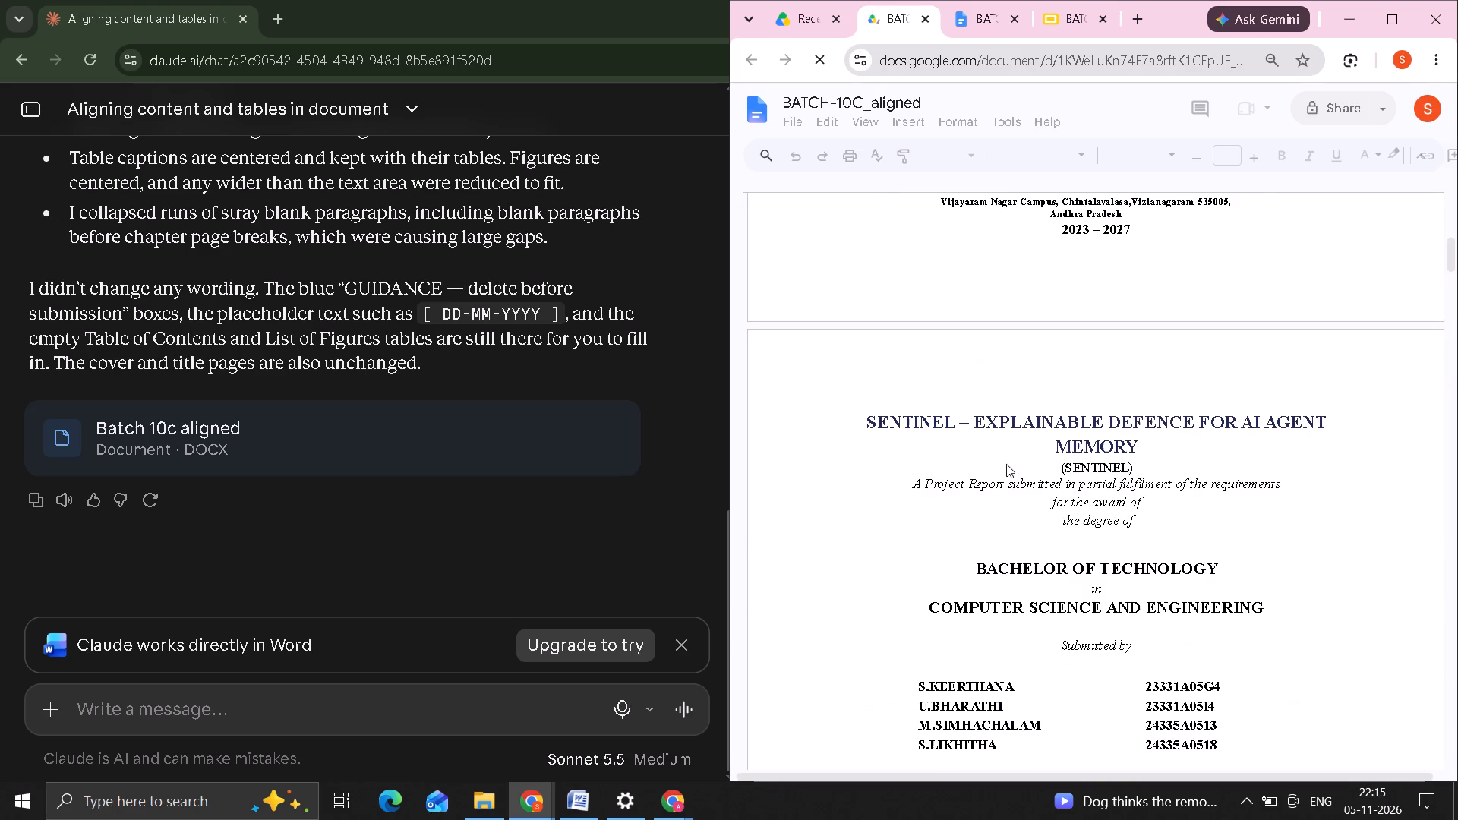
scroll(1006, 464, "down", 11)
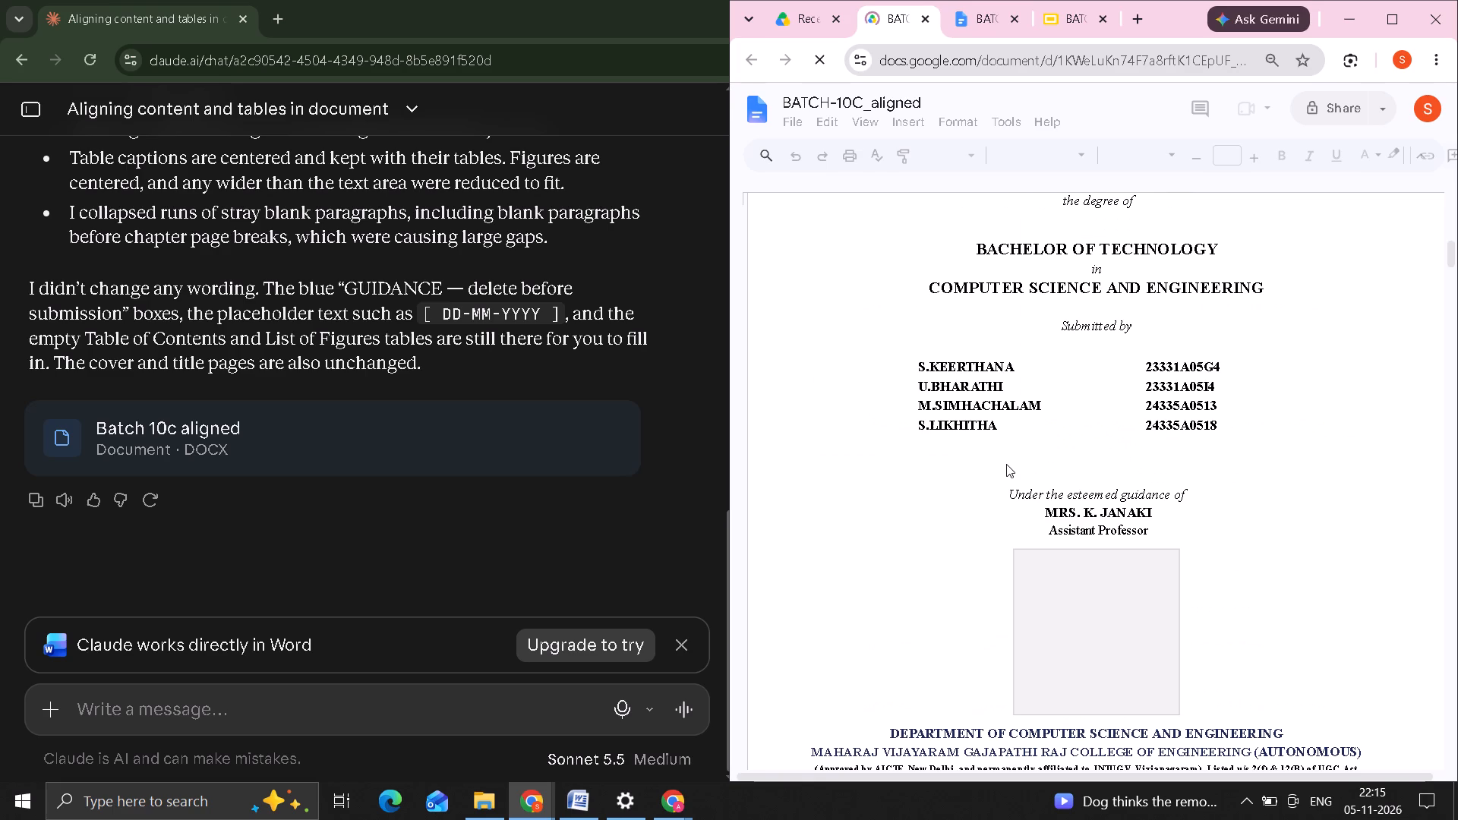
scroll(1006, 464, "down", 6)
scroll(1006, 464, "up", 8)
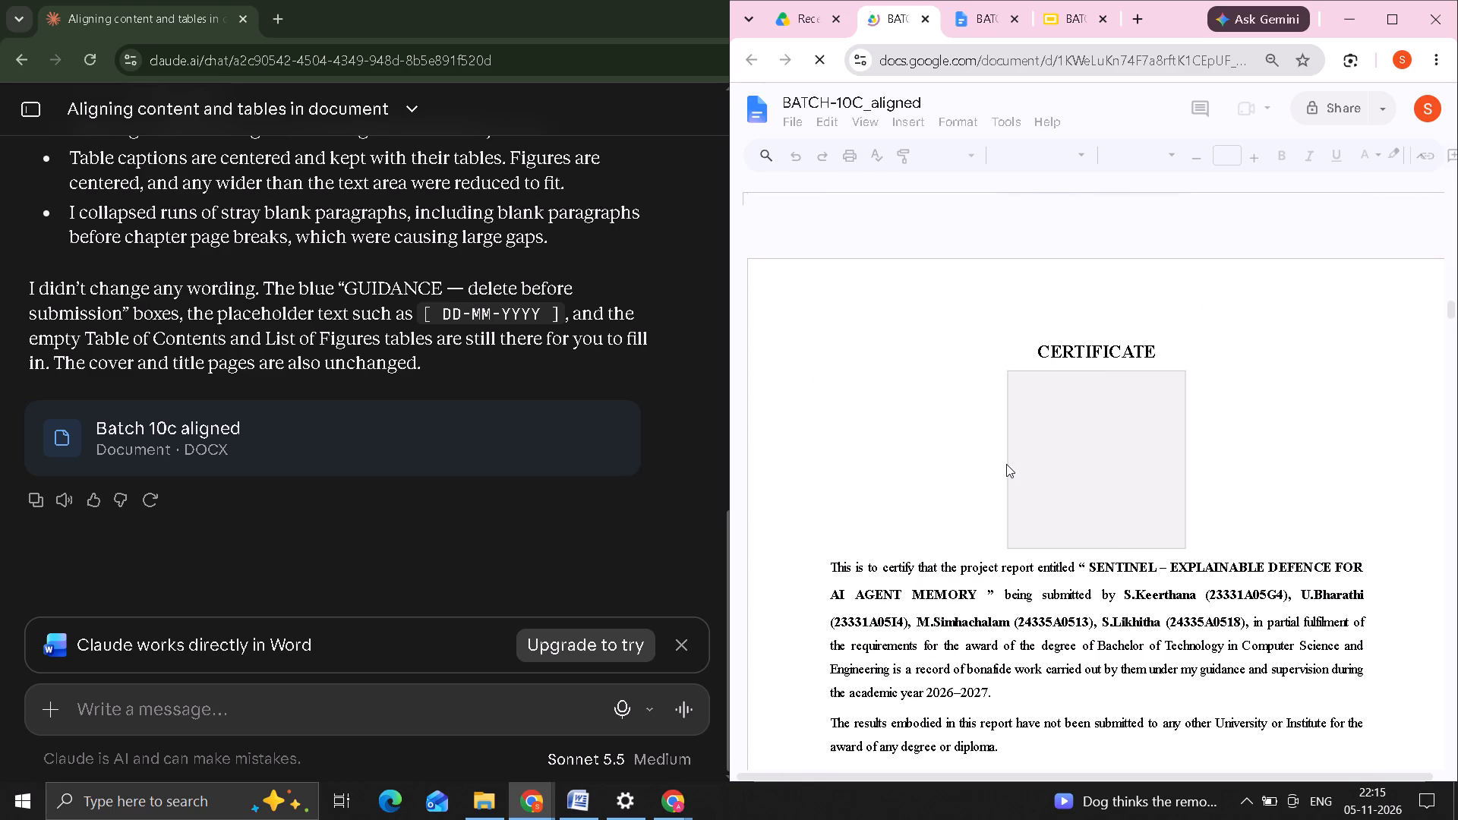
scroll(1006, 464, "up", 6)
scroll(1006, 464, "down", 3)
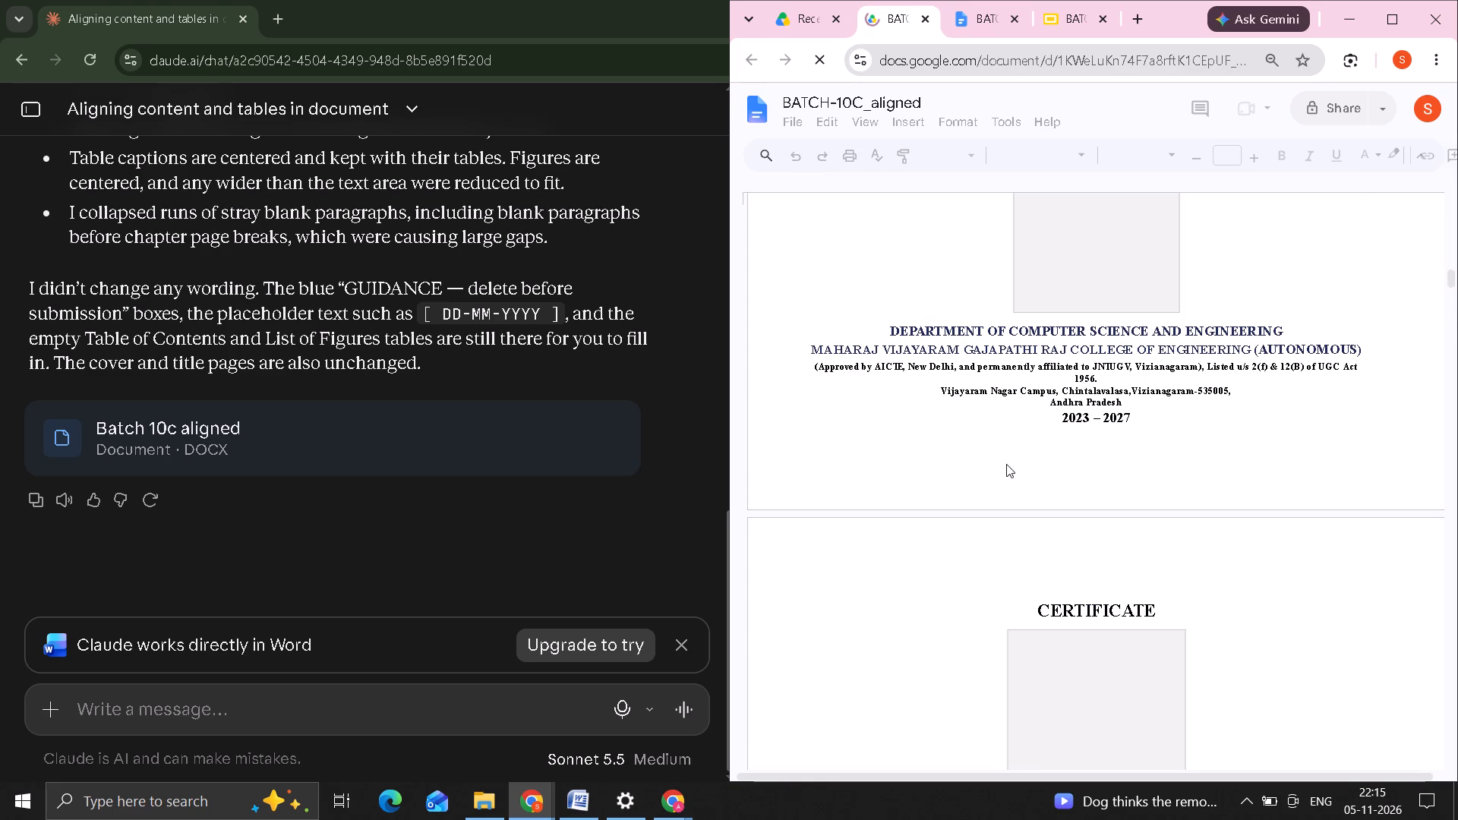
scroll(1006, 464, "up", 12)
scroll(1006, 464, "up", 10)
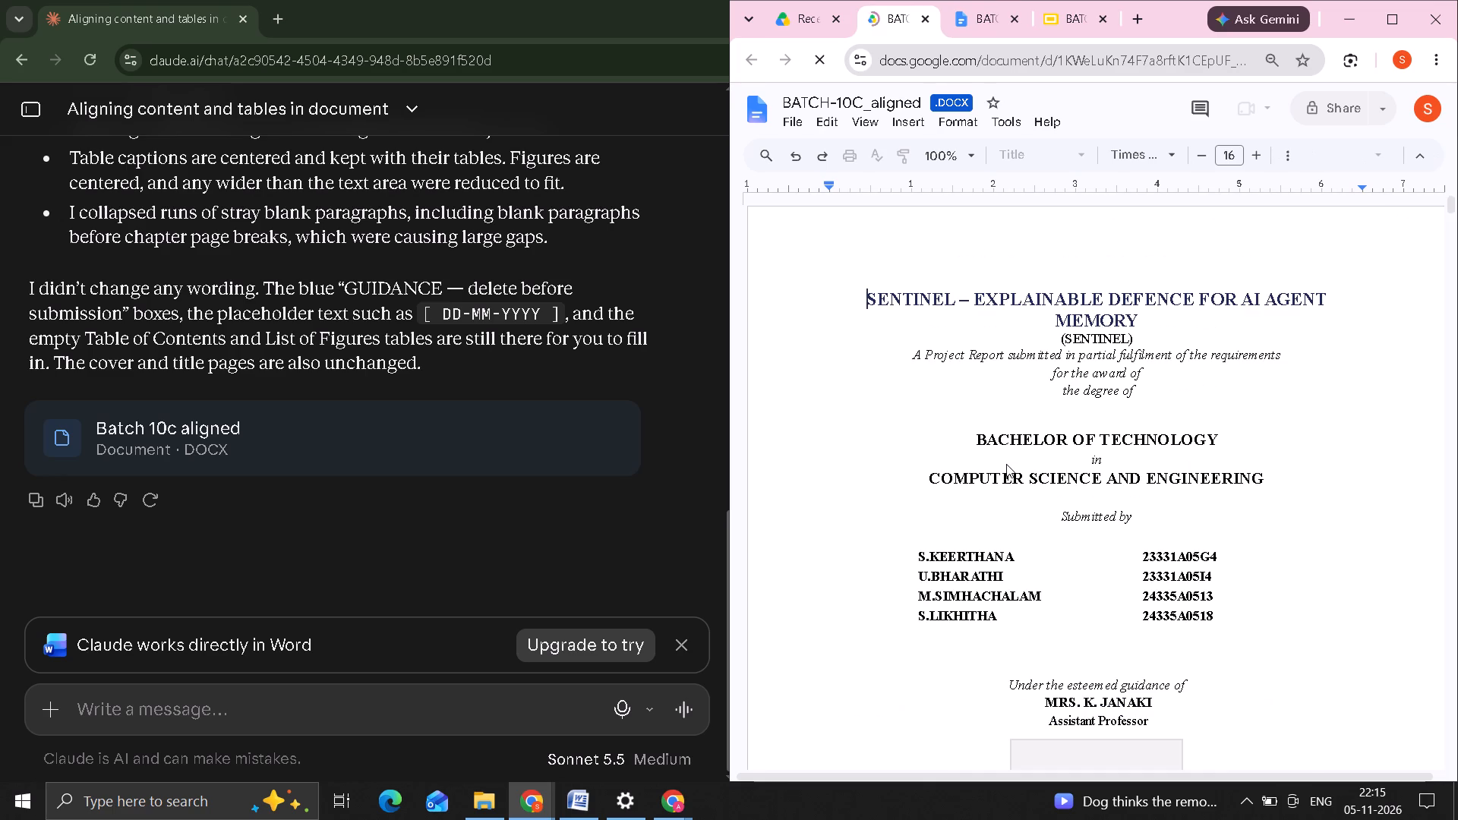
scroll(1006, 464, "down", 2)
scroll(1006, 464, "up", 1)
scroll(1006, 464, "left", 1)
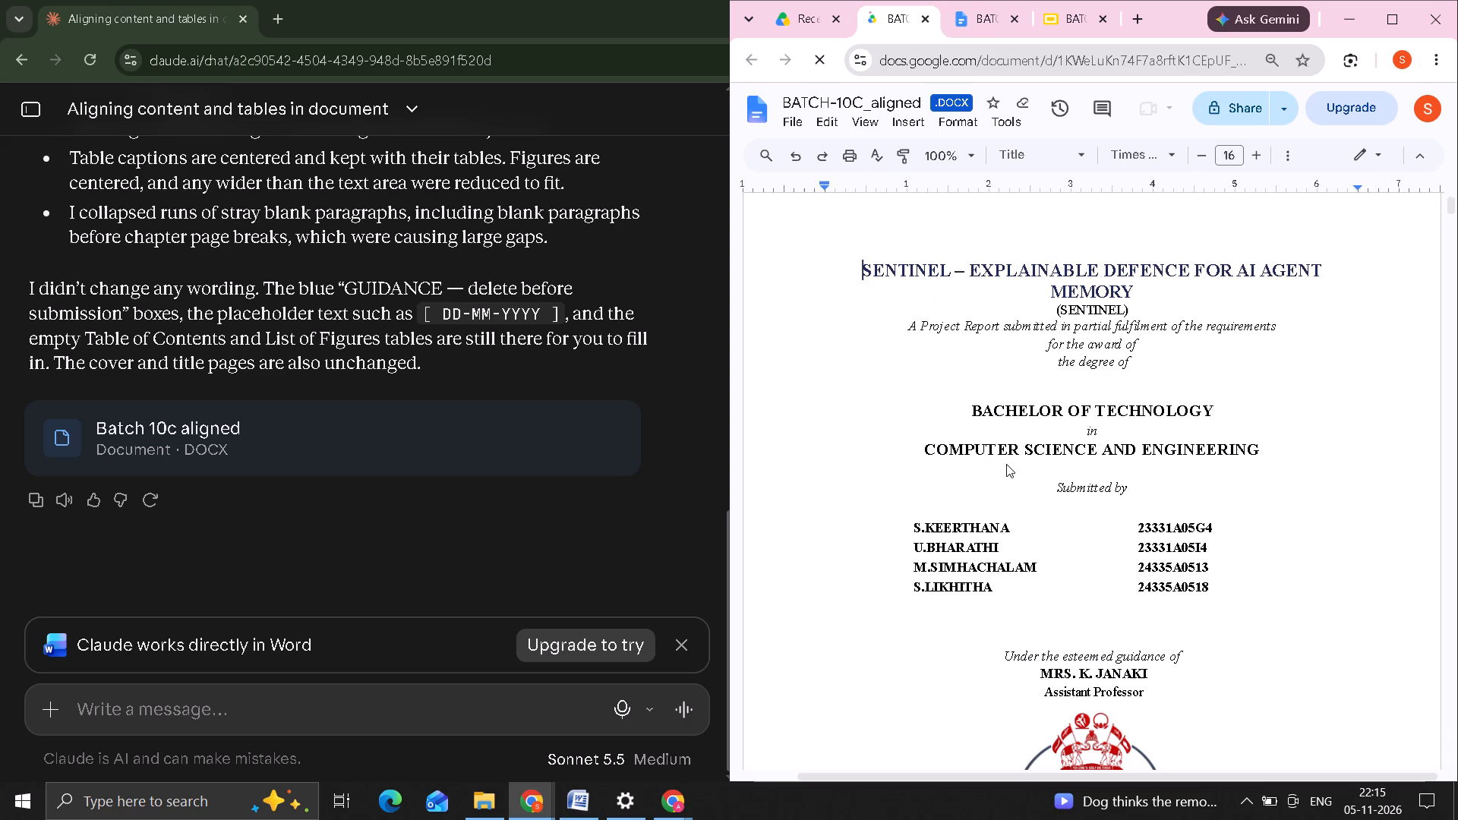
scroll(929, 367, "up", 4)
Look through the open Drive Recent list, the BATCH-10C_aligned and original BATCH-10C documents, and the BATCH-10C presentation.
left_click(805, 22)
left_click(885, 23)
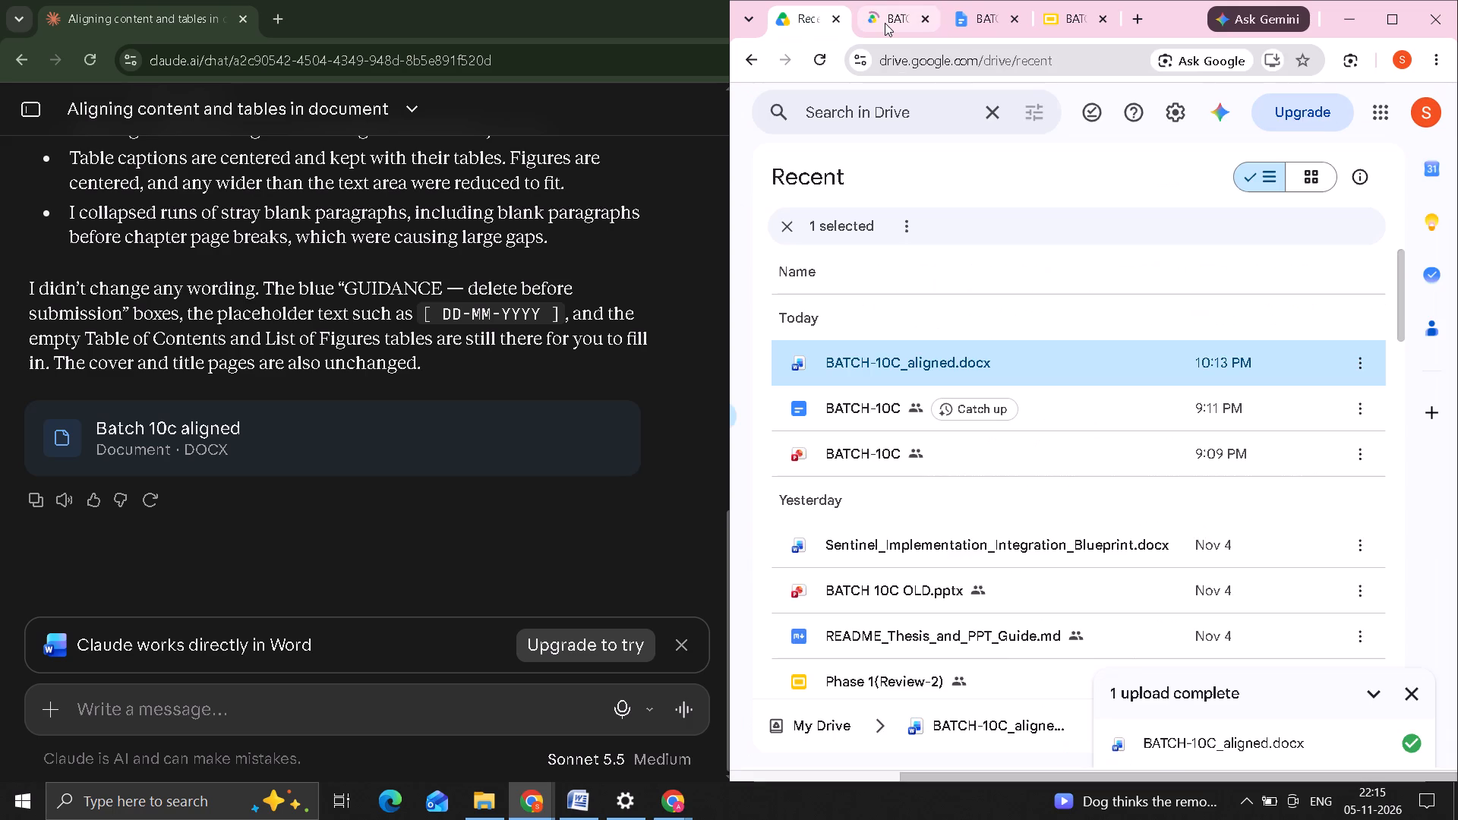
left_click(999, 12)
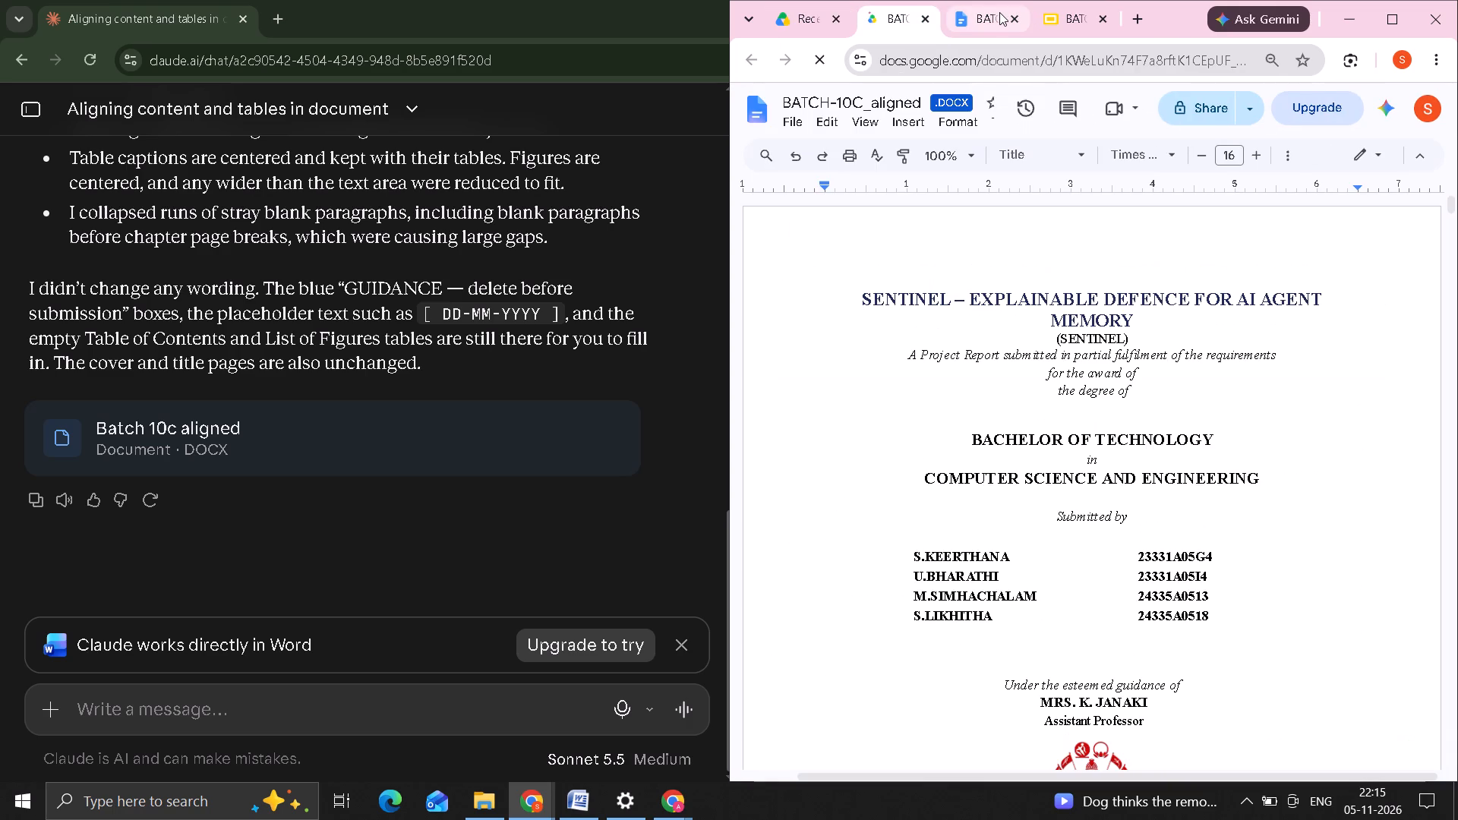
left_click(1053, 19)
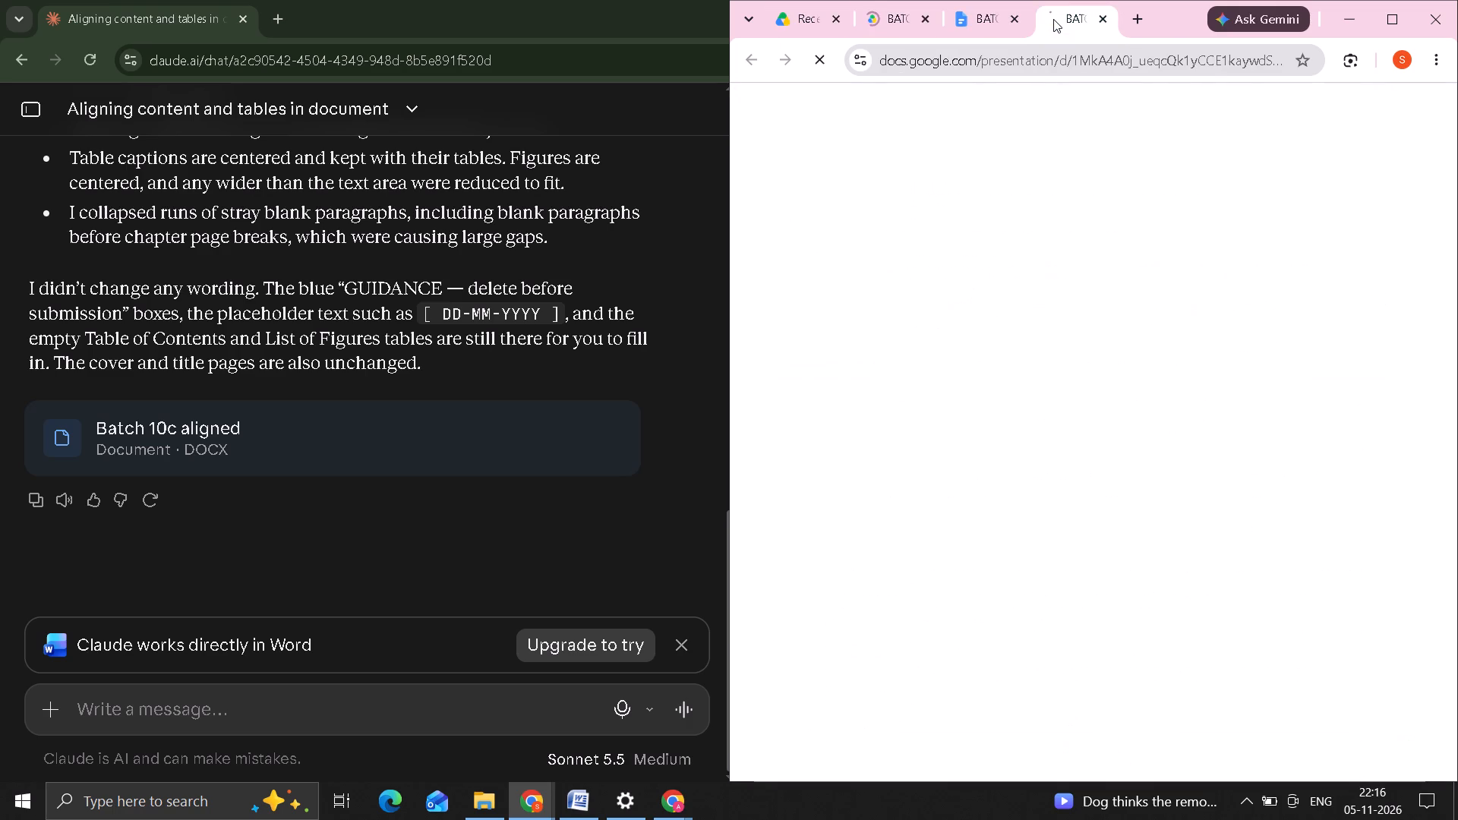
left_click(996, 18)
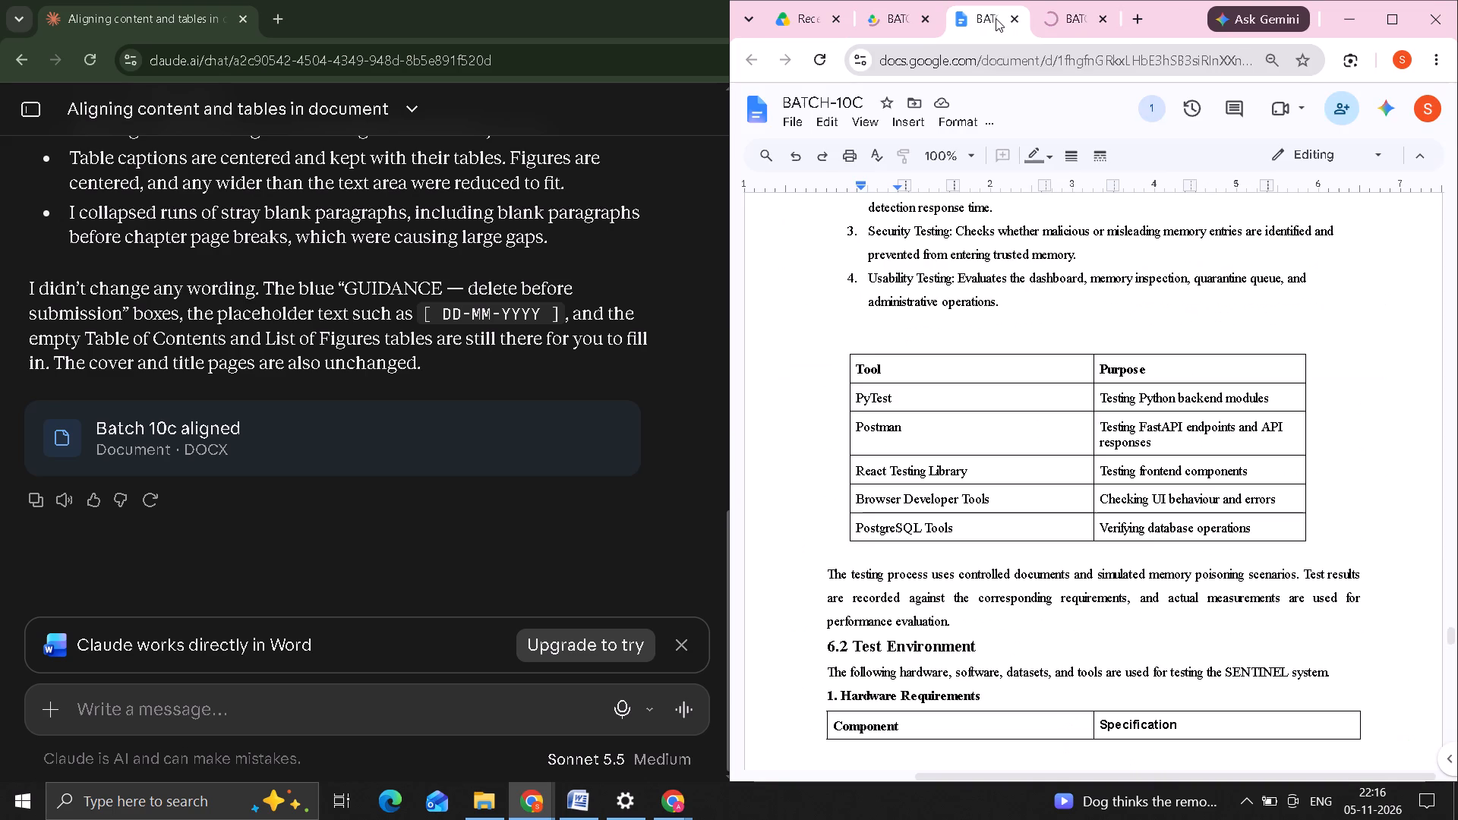
left_click(887, 20)
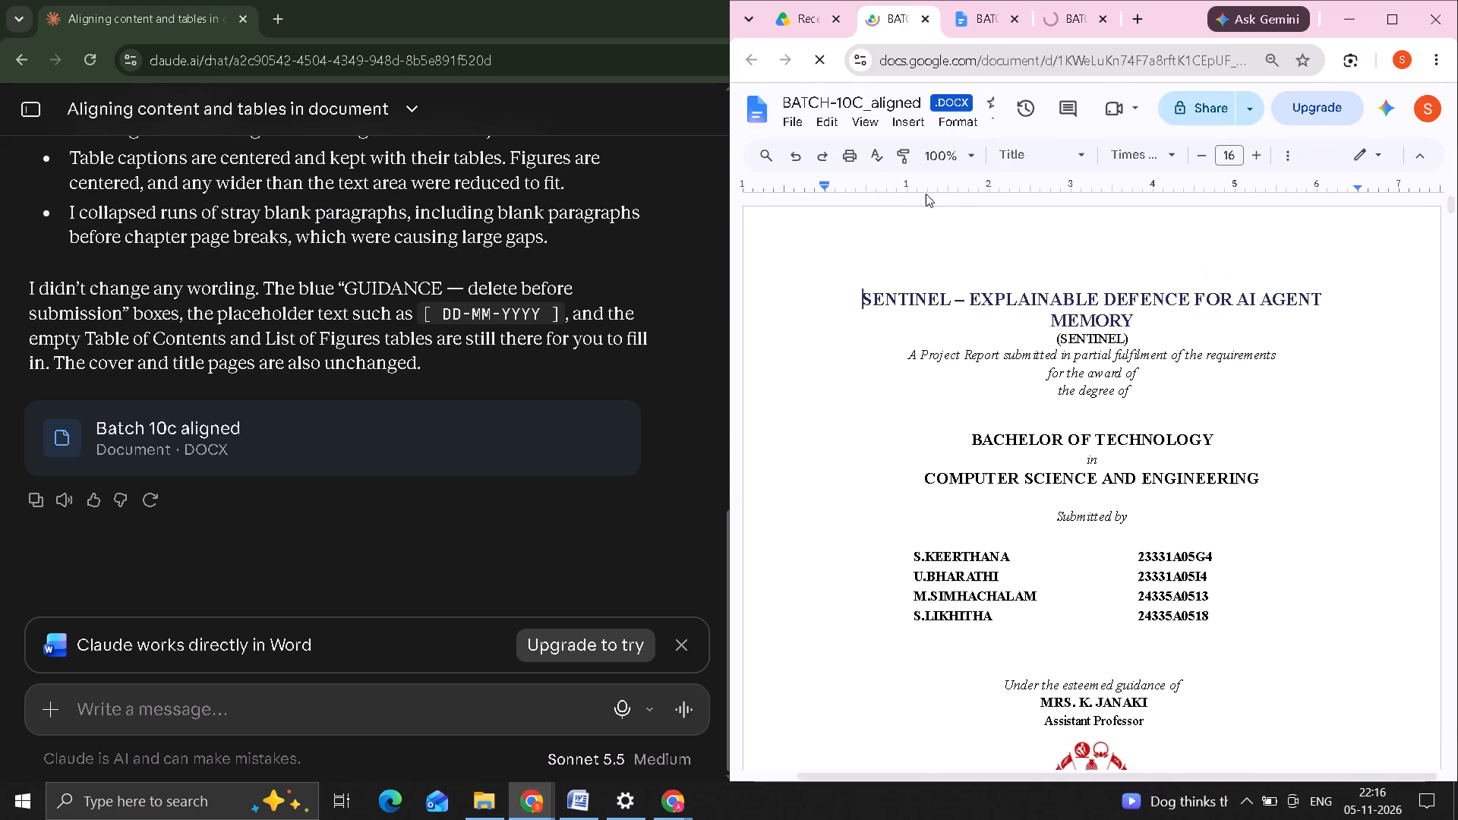
scroll(928, 217, "up", 3)
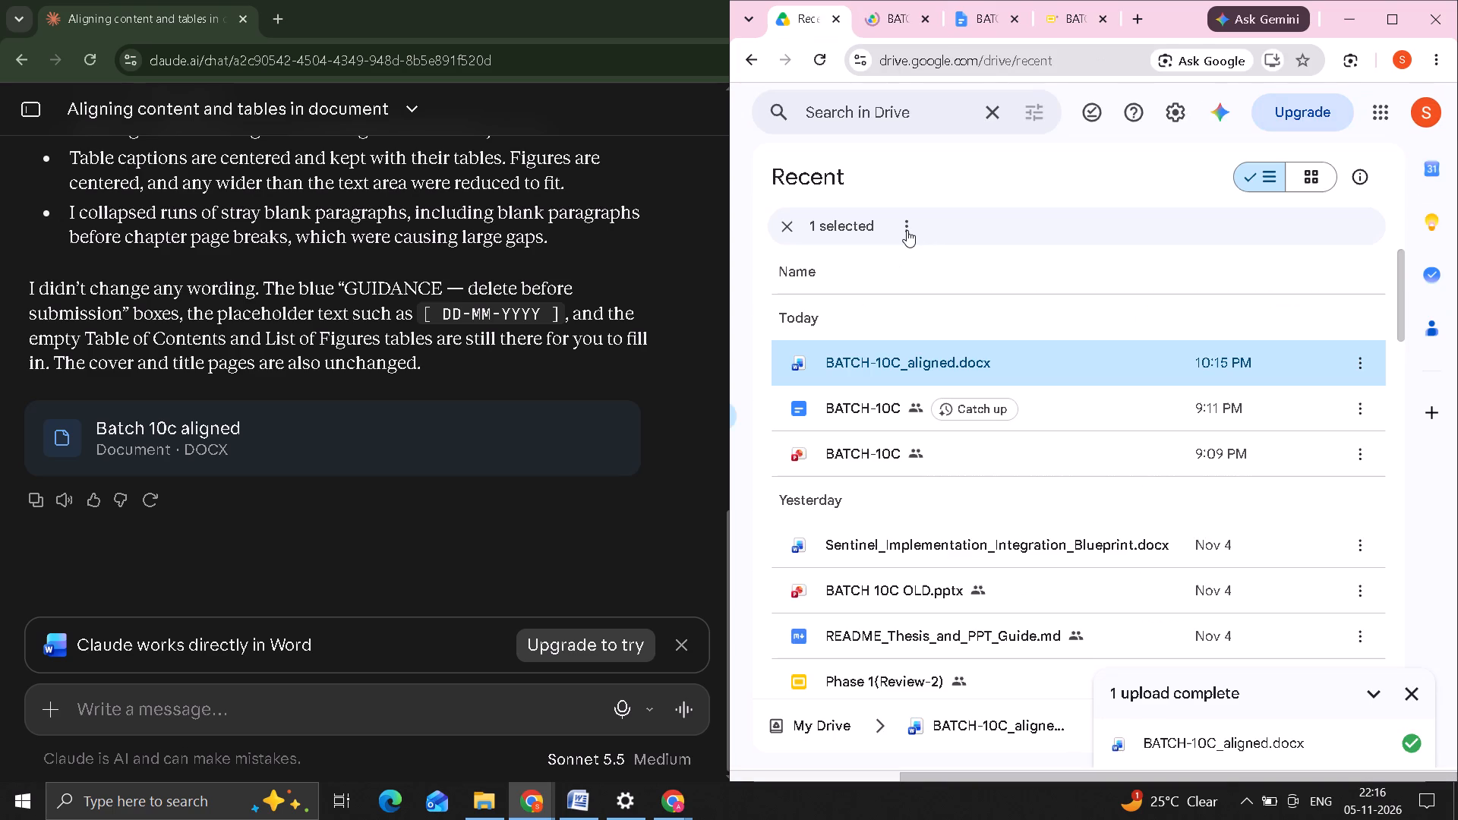
scroll(882, 279, "down", 1)
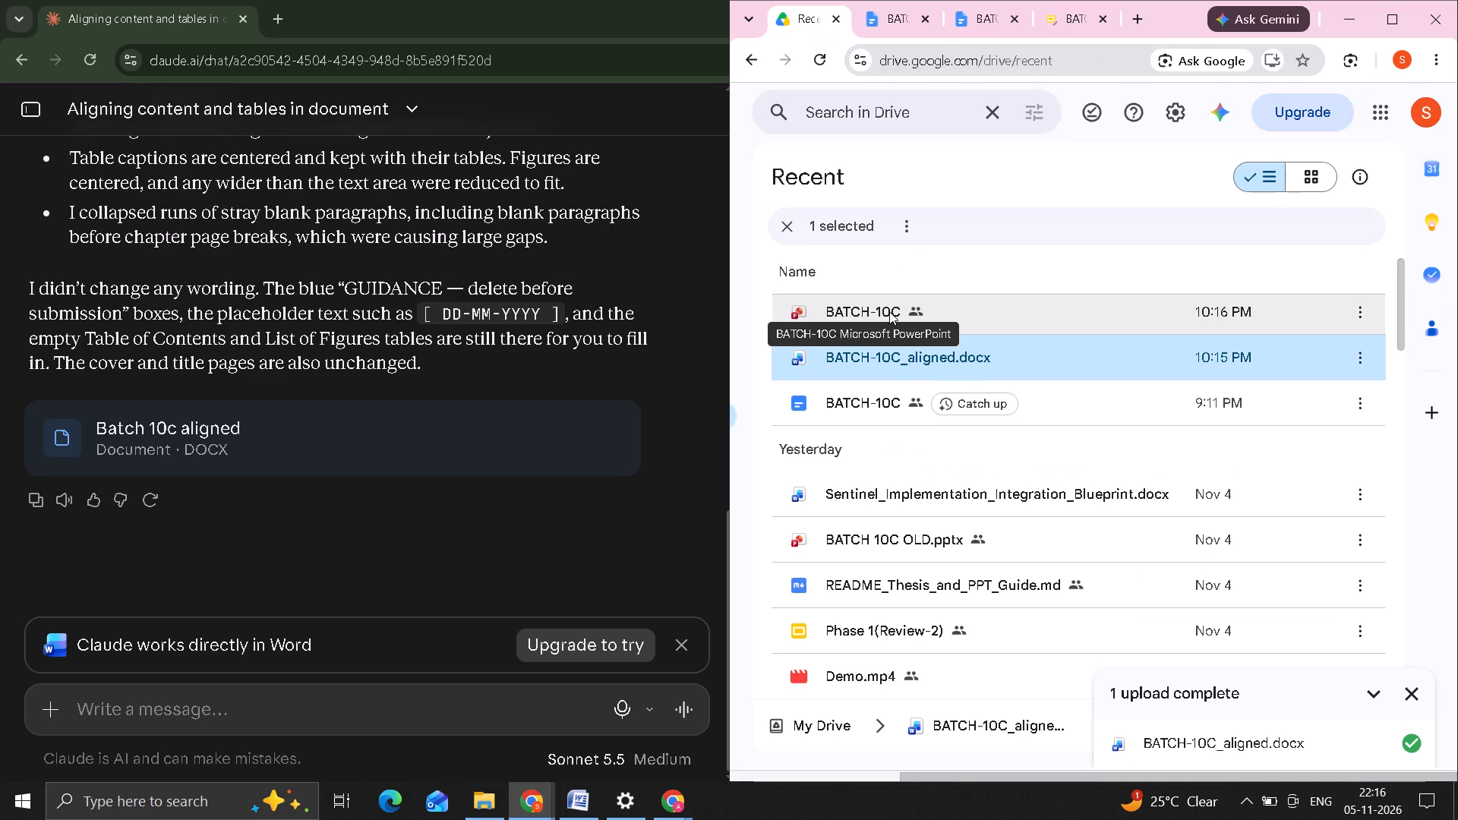